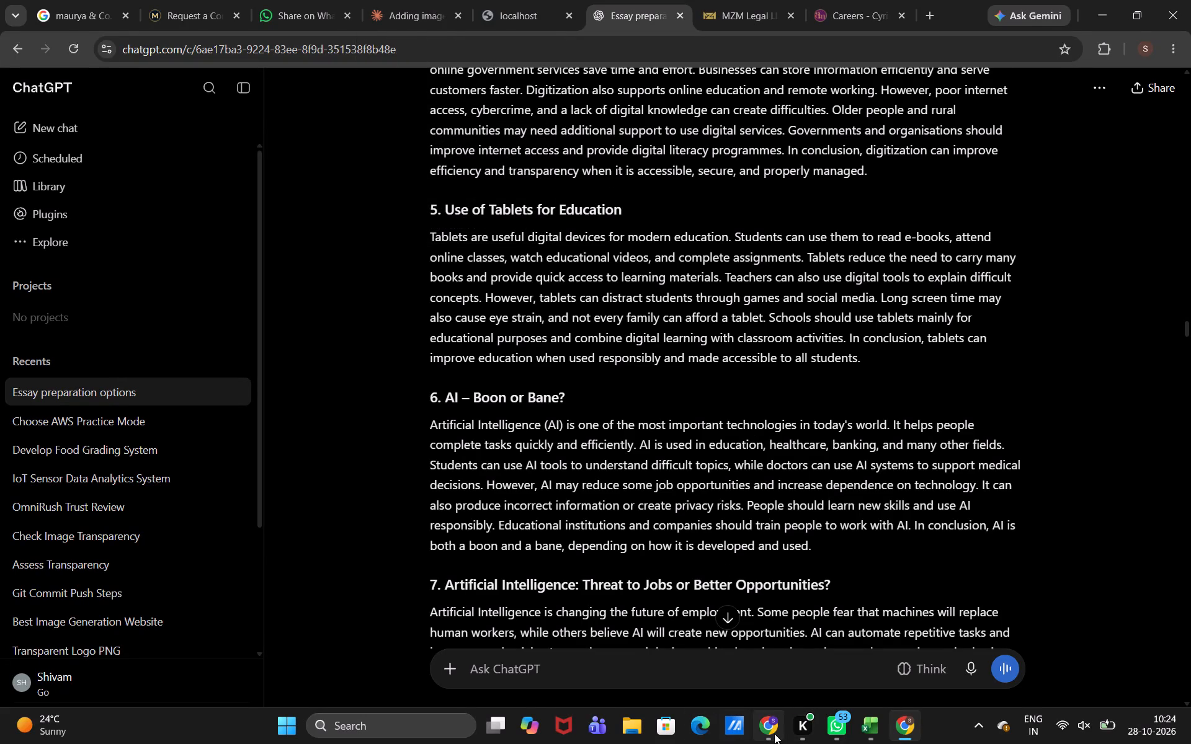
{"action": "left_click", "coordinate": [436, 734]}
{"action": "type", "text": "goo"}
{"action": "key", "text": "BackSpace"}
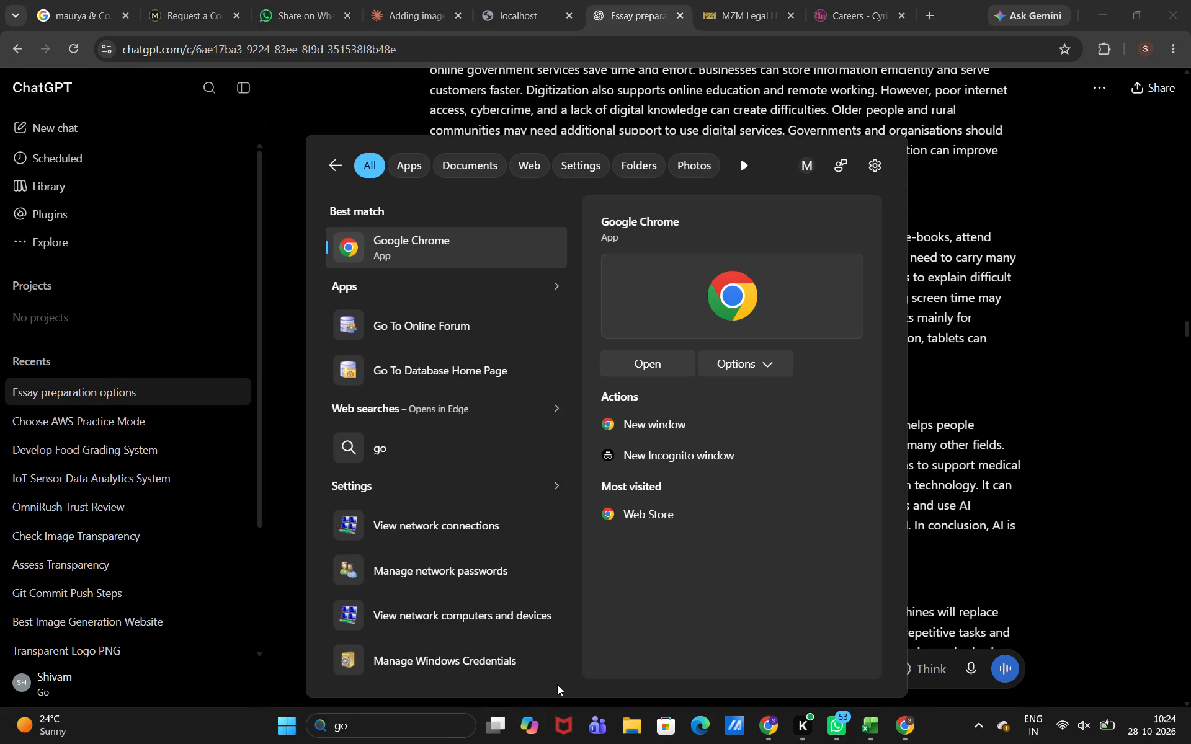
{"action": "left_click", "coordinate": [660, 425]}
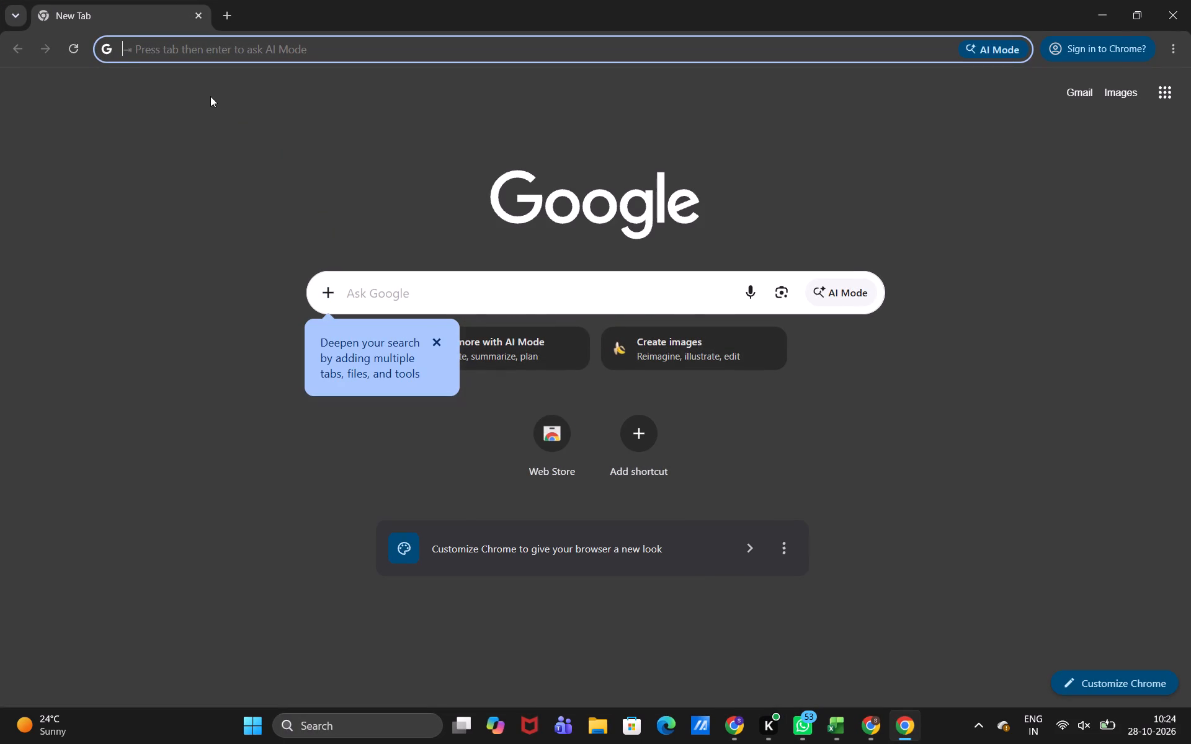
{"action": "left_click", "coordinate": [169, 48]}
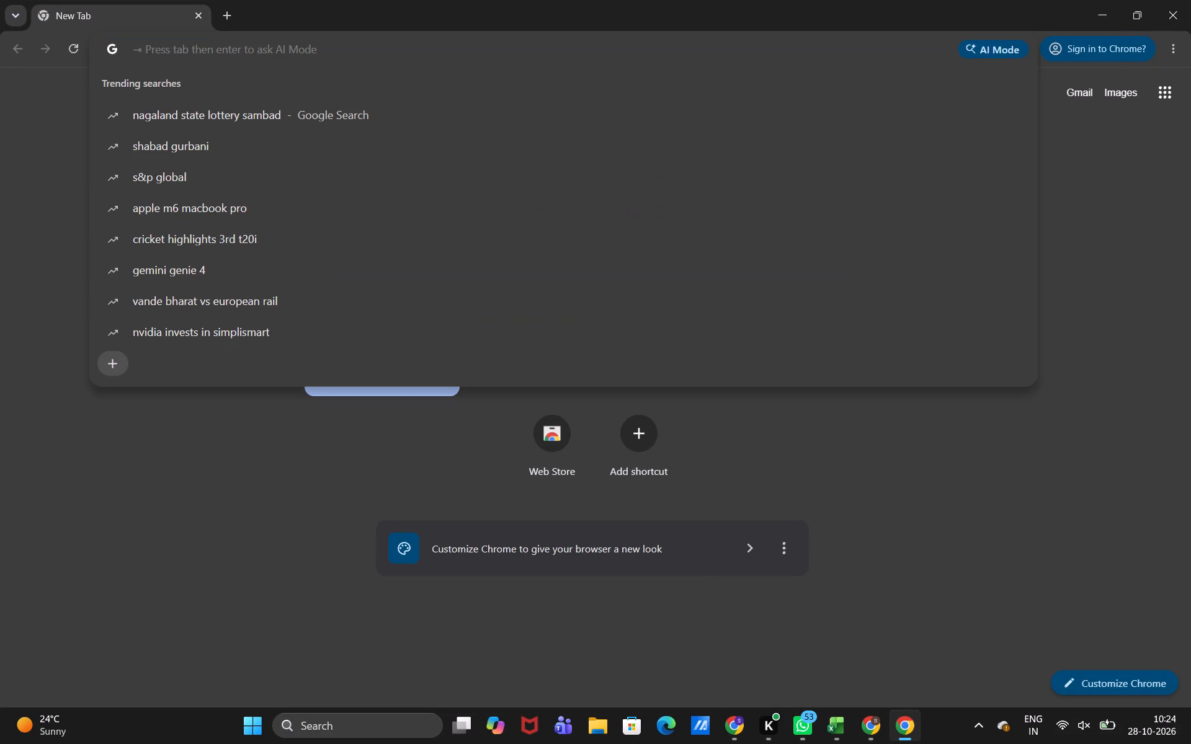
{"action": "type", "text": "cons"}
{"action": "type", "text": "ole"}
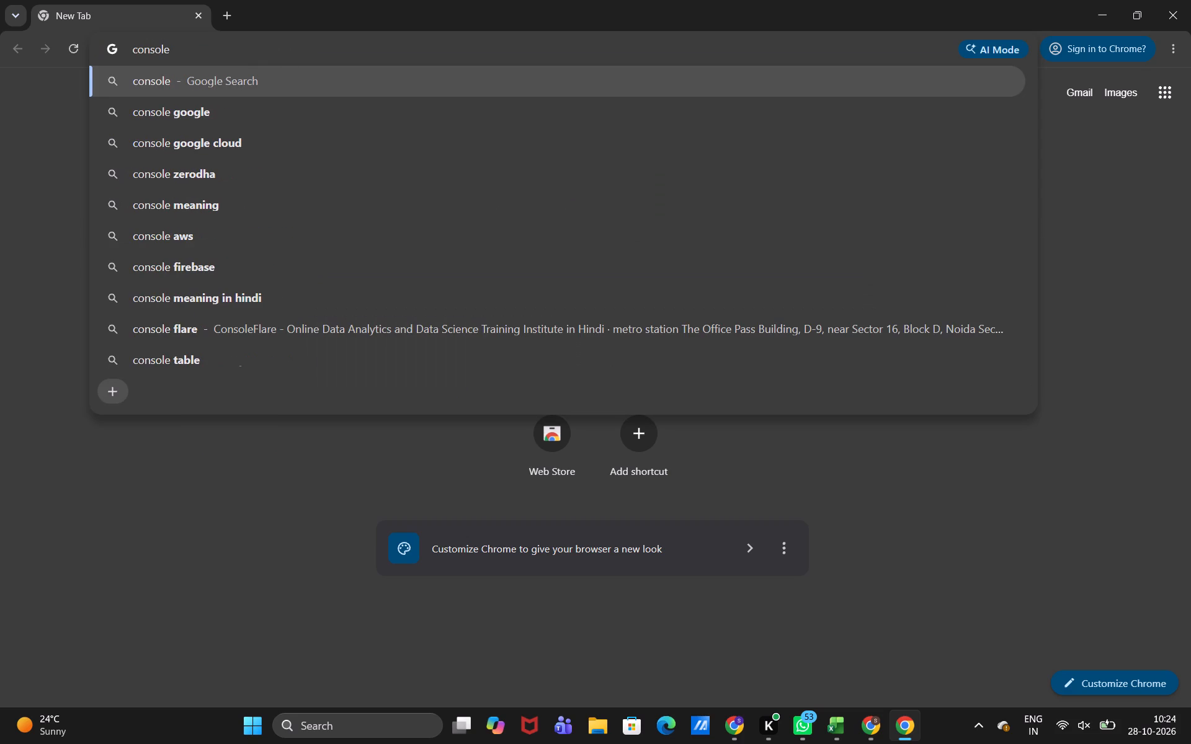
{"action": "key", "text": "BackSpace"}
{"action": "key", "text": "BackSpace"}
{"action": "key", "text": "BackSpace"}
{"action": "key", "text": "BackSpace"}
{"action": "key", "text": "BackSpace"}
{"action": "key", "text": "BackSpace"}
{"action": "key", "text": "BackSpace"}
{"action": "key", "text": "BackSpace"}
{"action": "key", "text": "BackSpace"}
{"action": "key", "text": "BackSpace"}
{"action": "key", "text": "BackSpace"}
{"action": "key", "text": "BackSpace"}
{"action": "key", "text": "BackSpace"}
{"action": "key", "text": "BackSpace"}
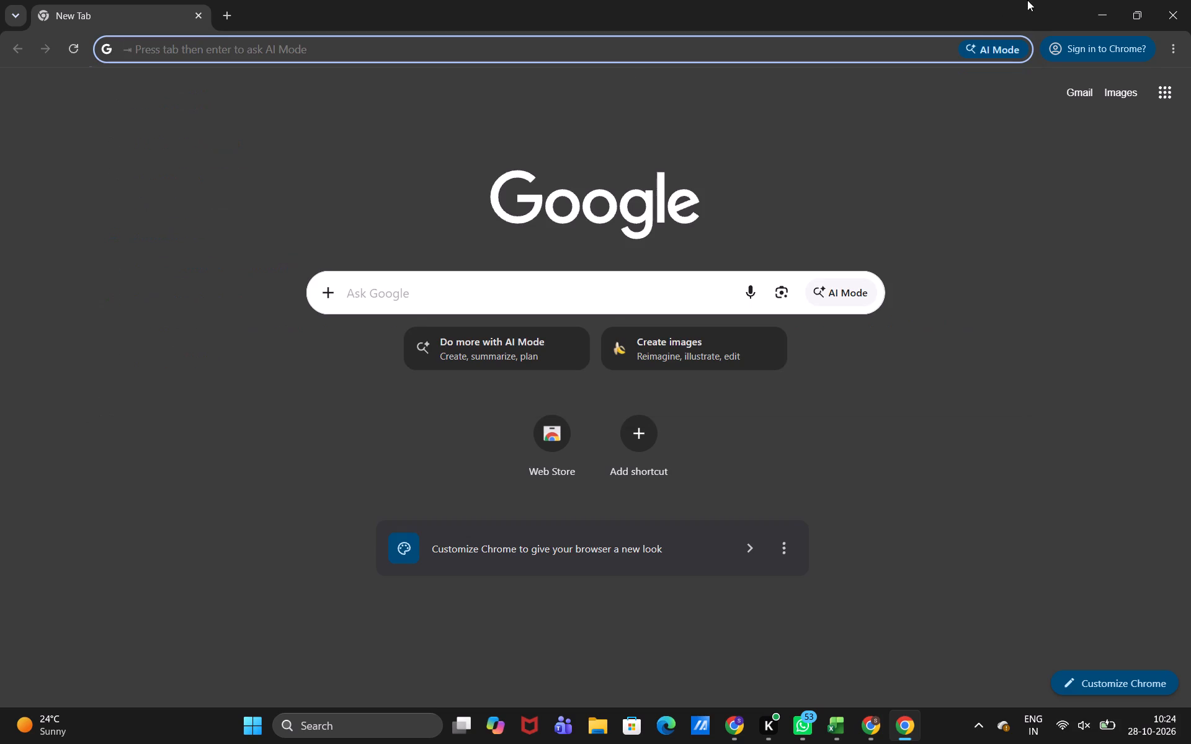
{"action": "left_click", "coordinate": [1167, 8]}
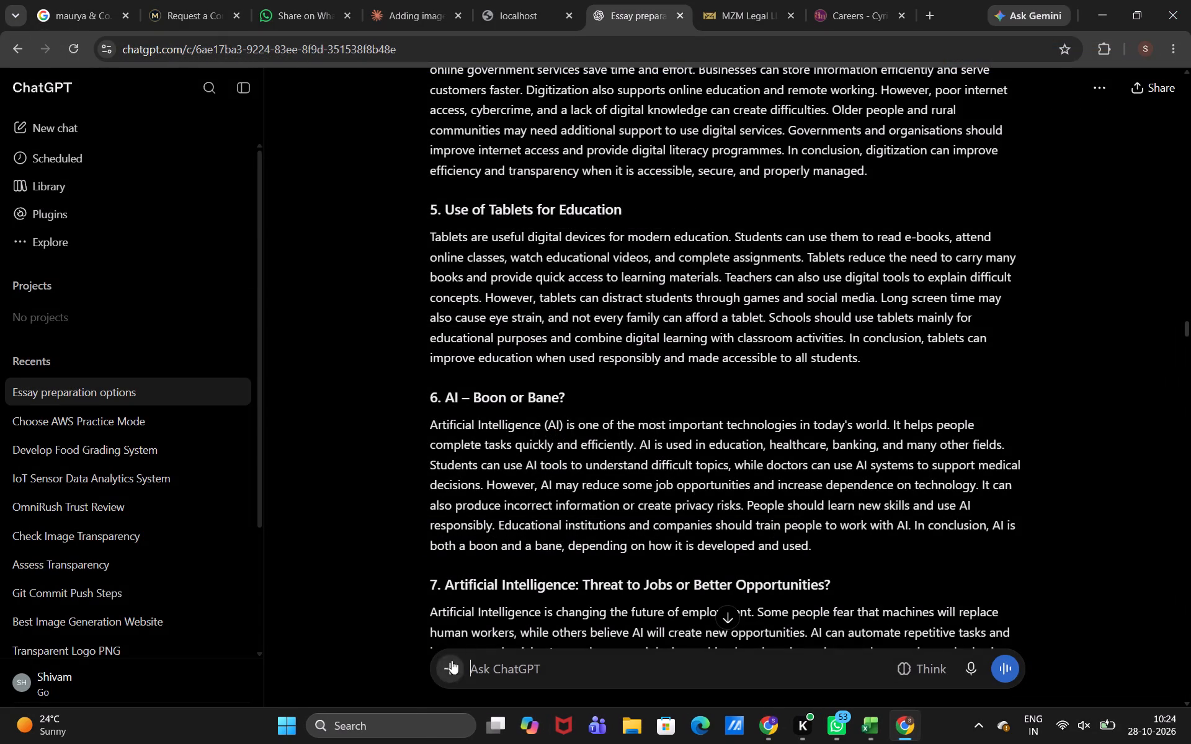
Launch Google Chrome again and open a window with the personal profile that has the magenta S avatar.
{"action": "left_click", "coordinate": [359, 730]}
{"action": "type", "text": "go"}
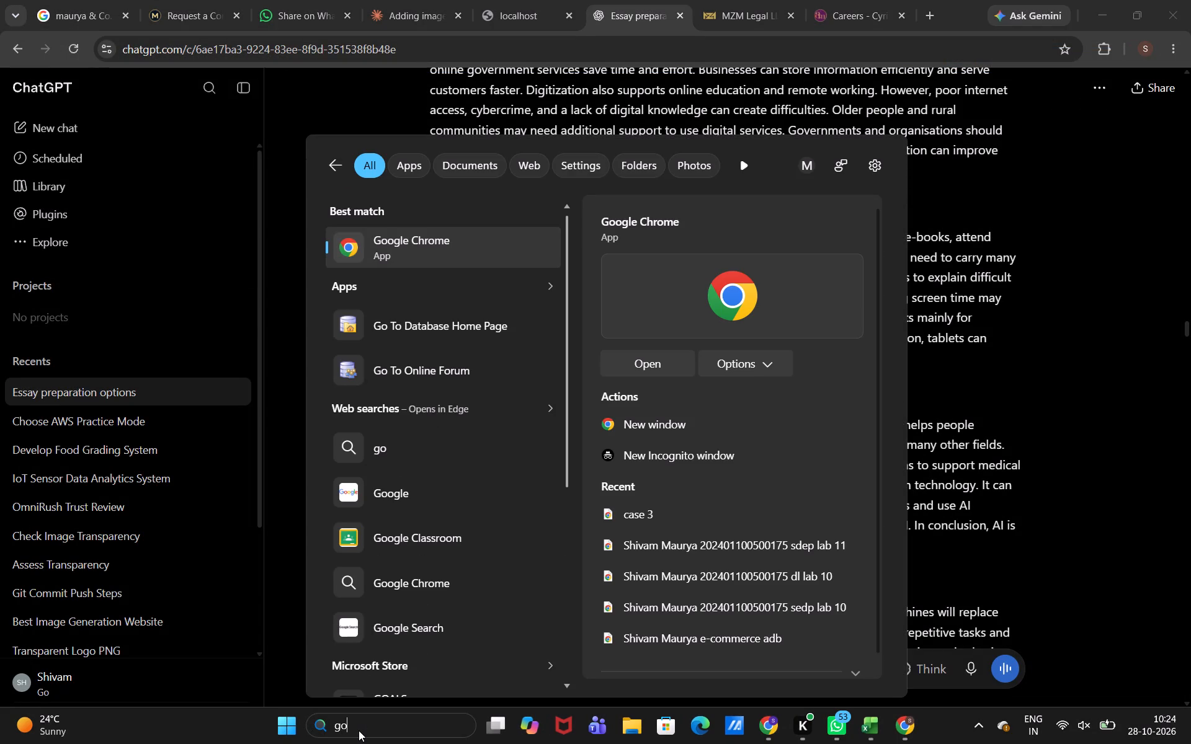
{"action": "left_click", "coordinate": [650, 368]}
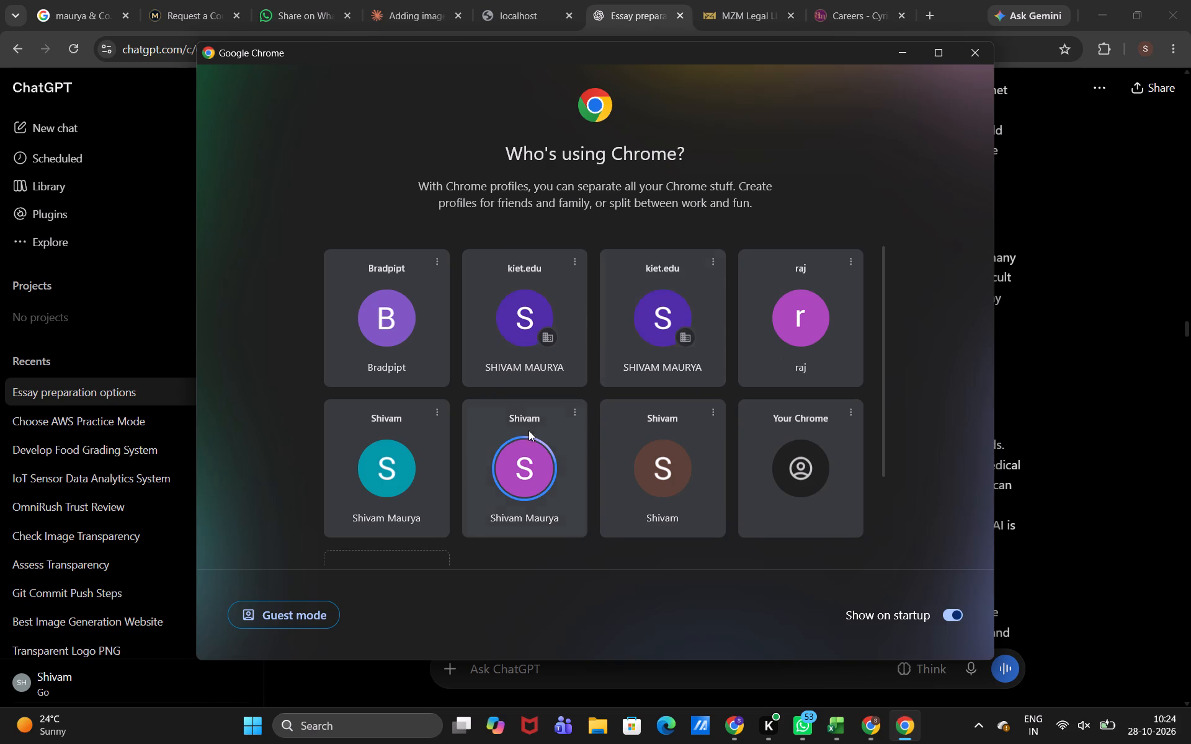
{"action": "left_click", "coordinate": [515, 479]}
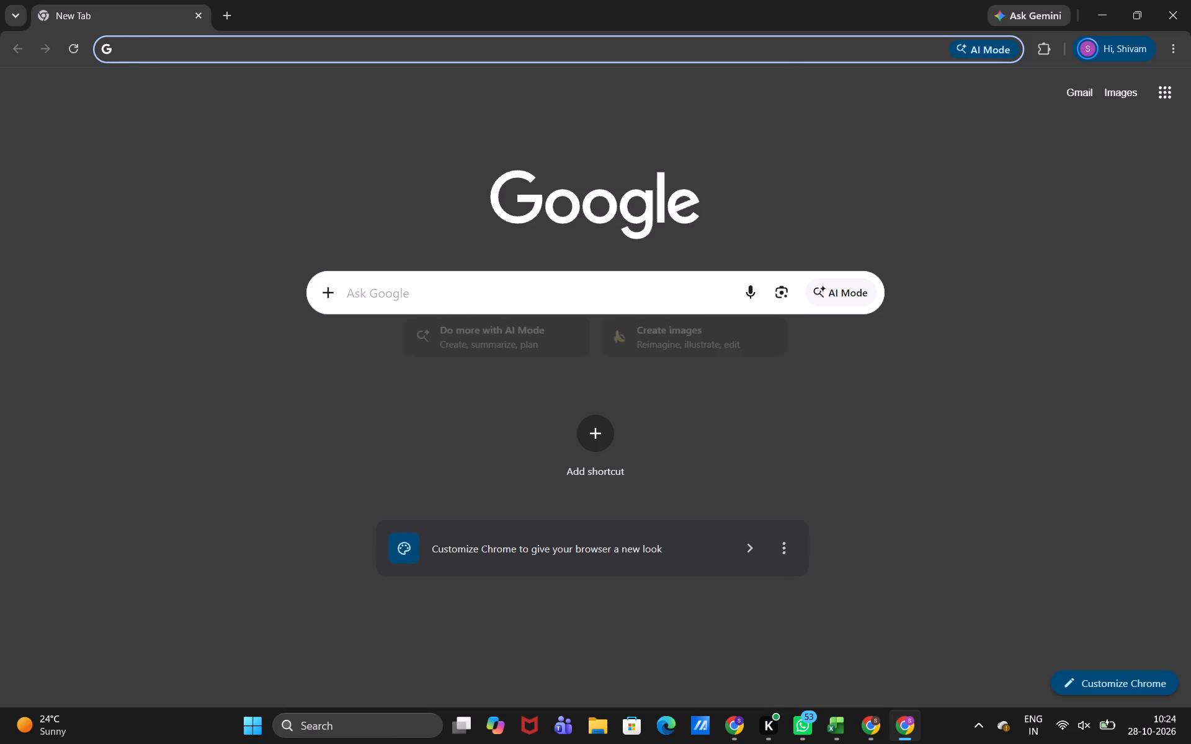
Go to the AWS Console Home page at console.aws.amazon.com in the new tab.
{"action": "left_click", "coordinate": [141, 45]}
{"action": "type", "text": "cons"}
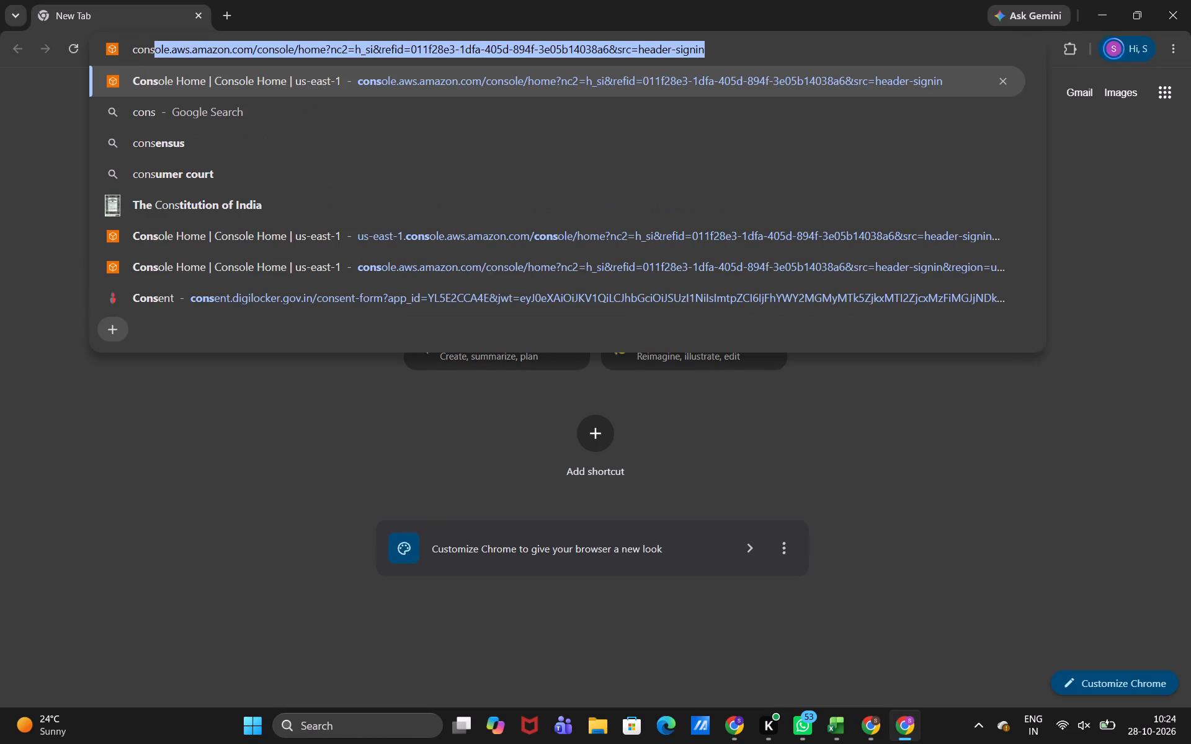
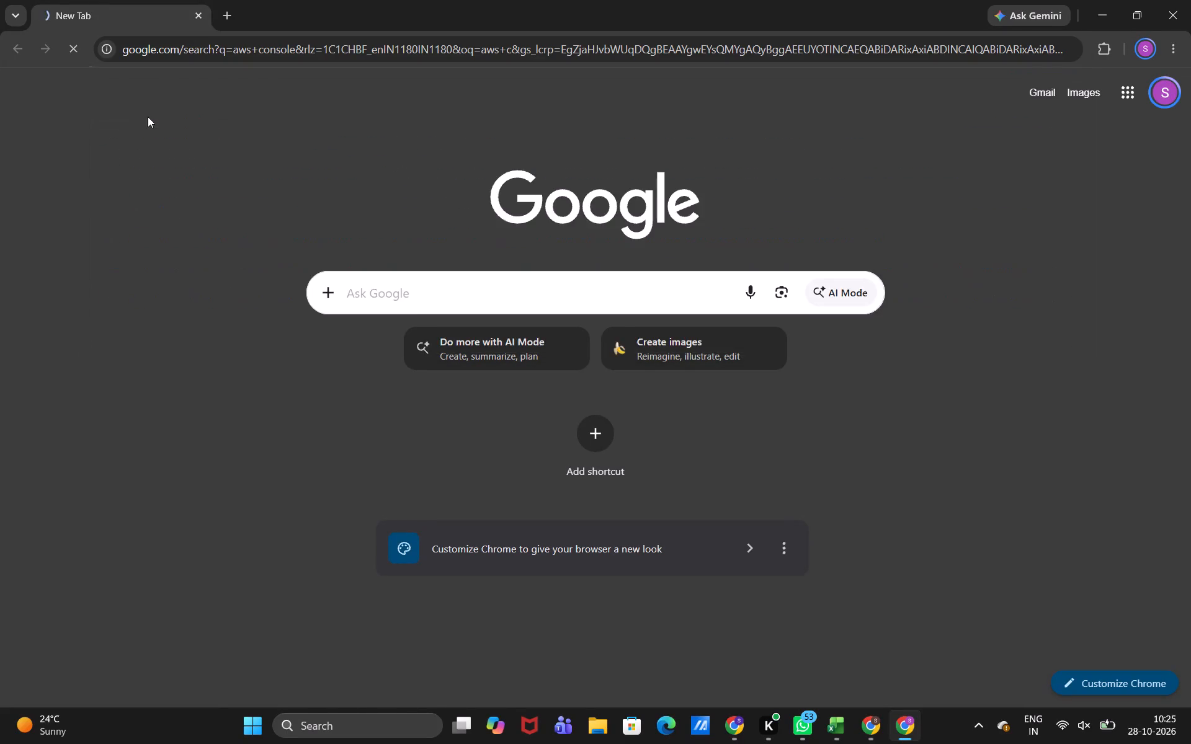
Open the AWS Management Console result at aws.amazon.com/console from the "aws console" search results.
{"action": "scroll", "coordinate": [241, 312], "scroll_direction": "down", "scroll_amount": 4}
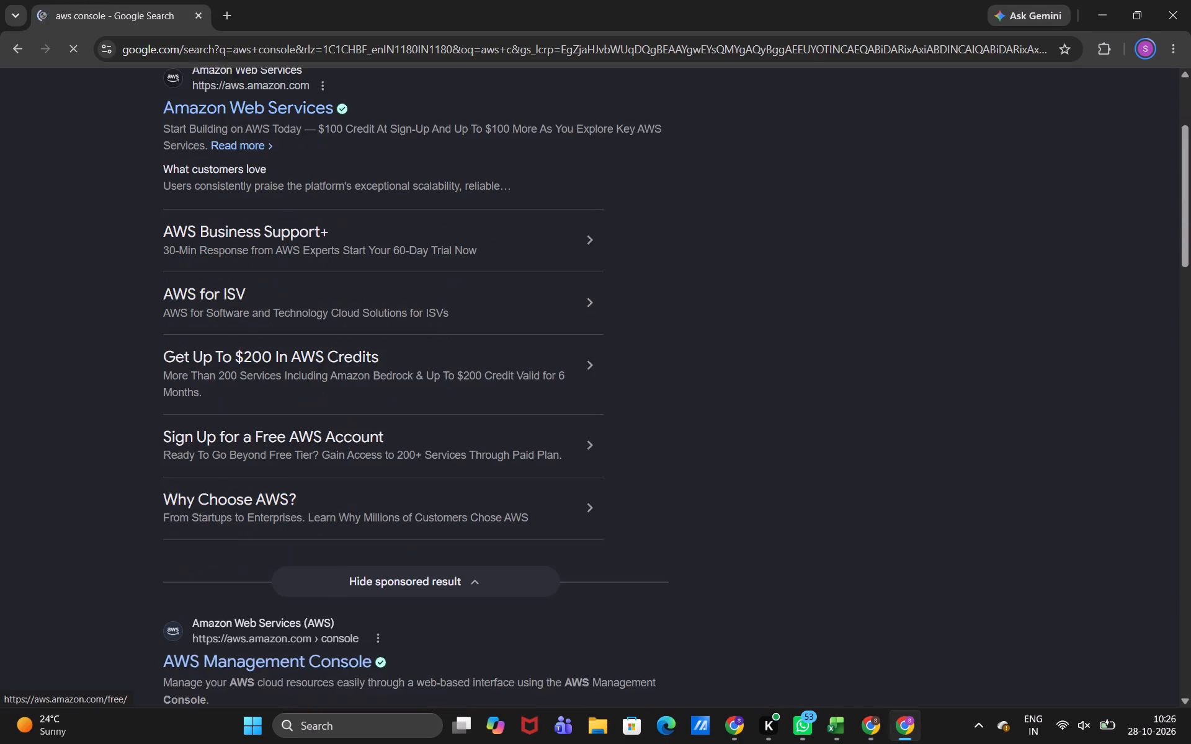
{"action": "scroll", "coordinate": [241, 312], "scroll_direction": "down", "scroll_amount": 7}
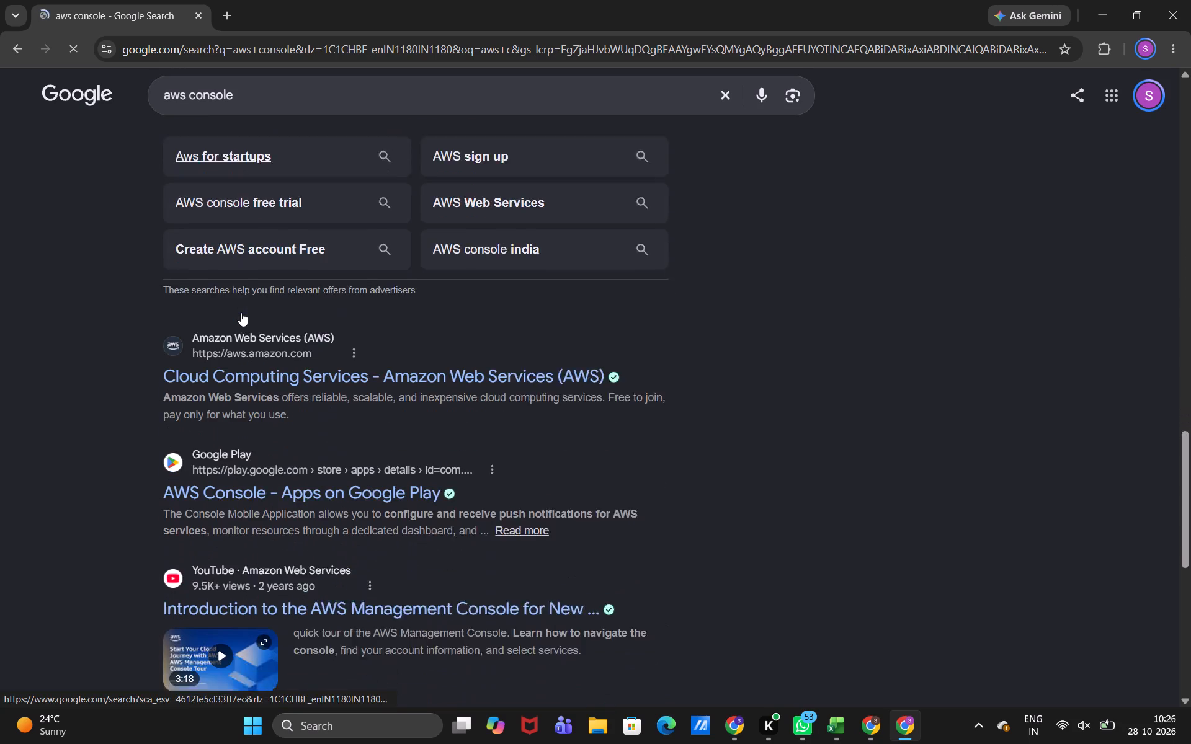
{"action": "scroll", "coordinate": [241, 312], "scroll_direction": "up", "scroll_amount": 8}
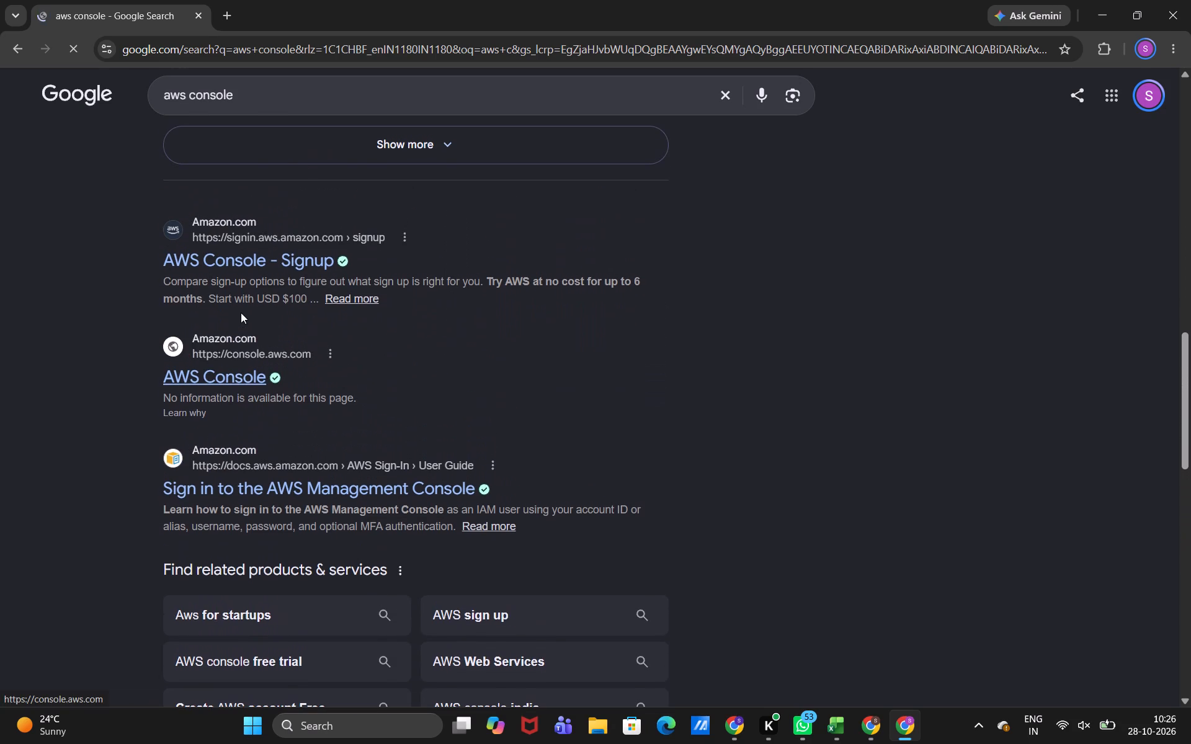
{"action": "scroll", "coordinate": [241, 312], "scroll_direction": "up", "scroll_amount": 7}
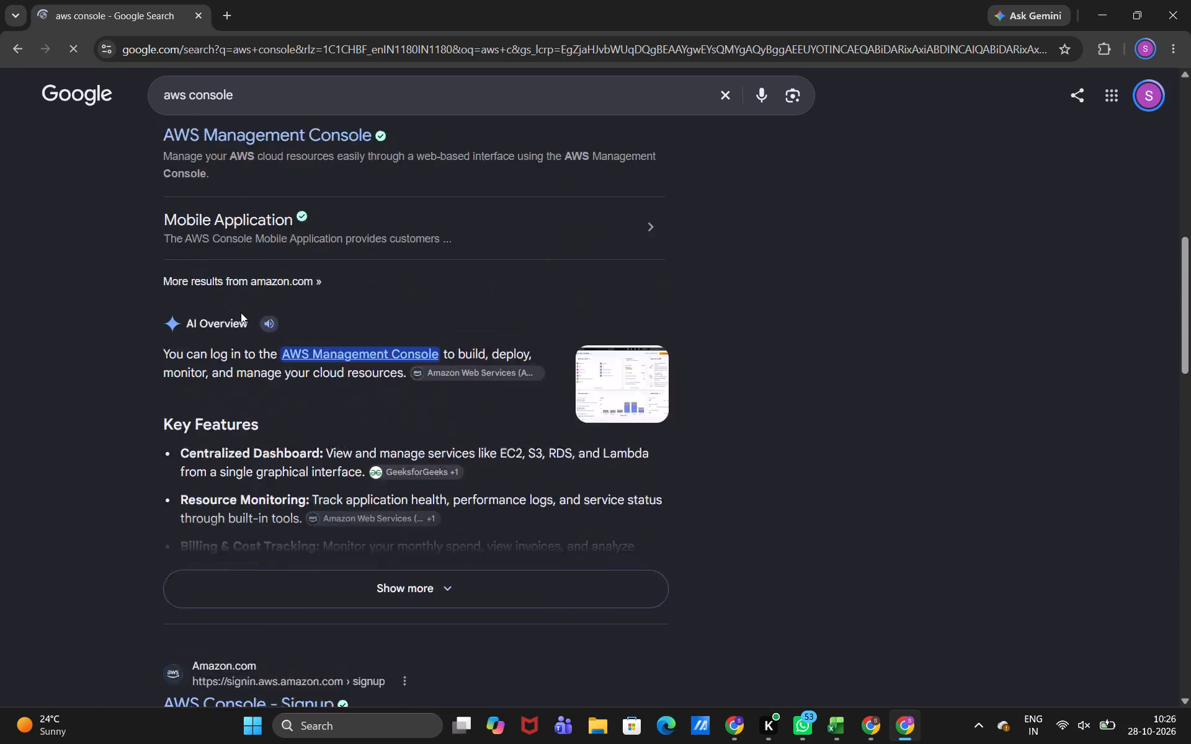
{"action": "scroll", "coordinate": [241, 312], "scroll_direction": "up", "scroll_amount": 5}
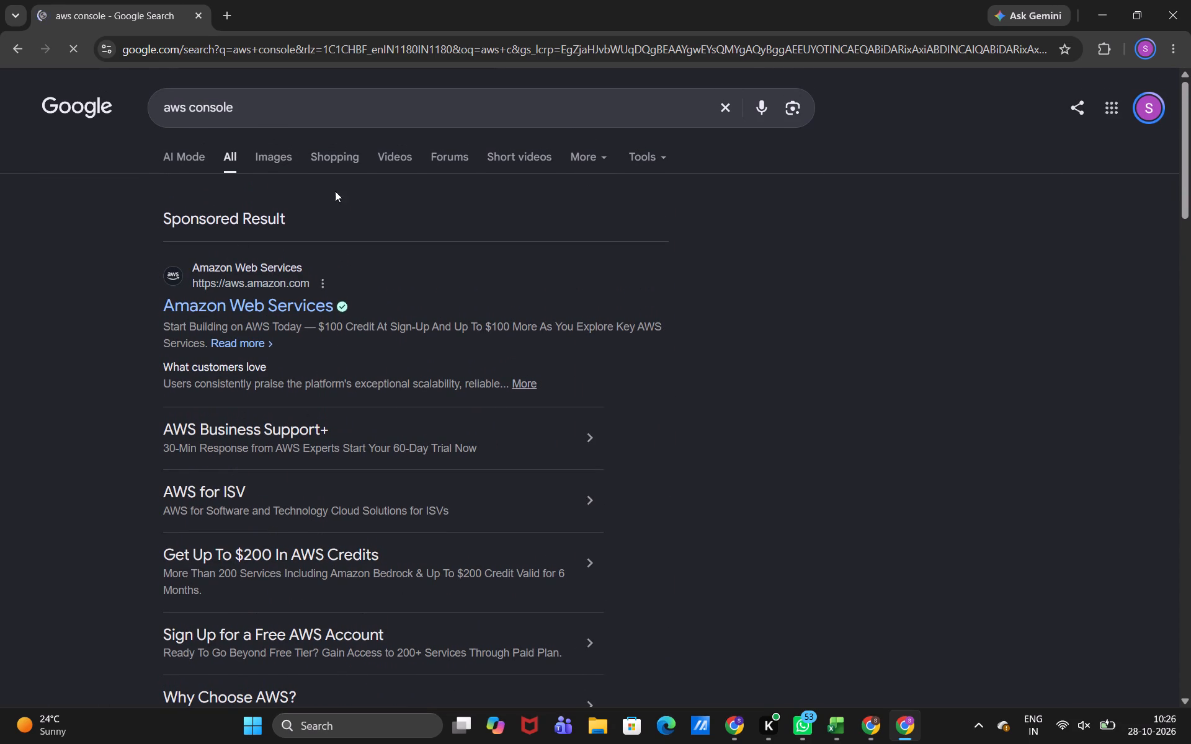
{"action": "scroll", "coordinate": [358, 277], "scroll_direction": "down", "scroll_amount": 2}
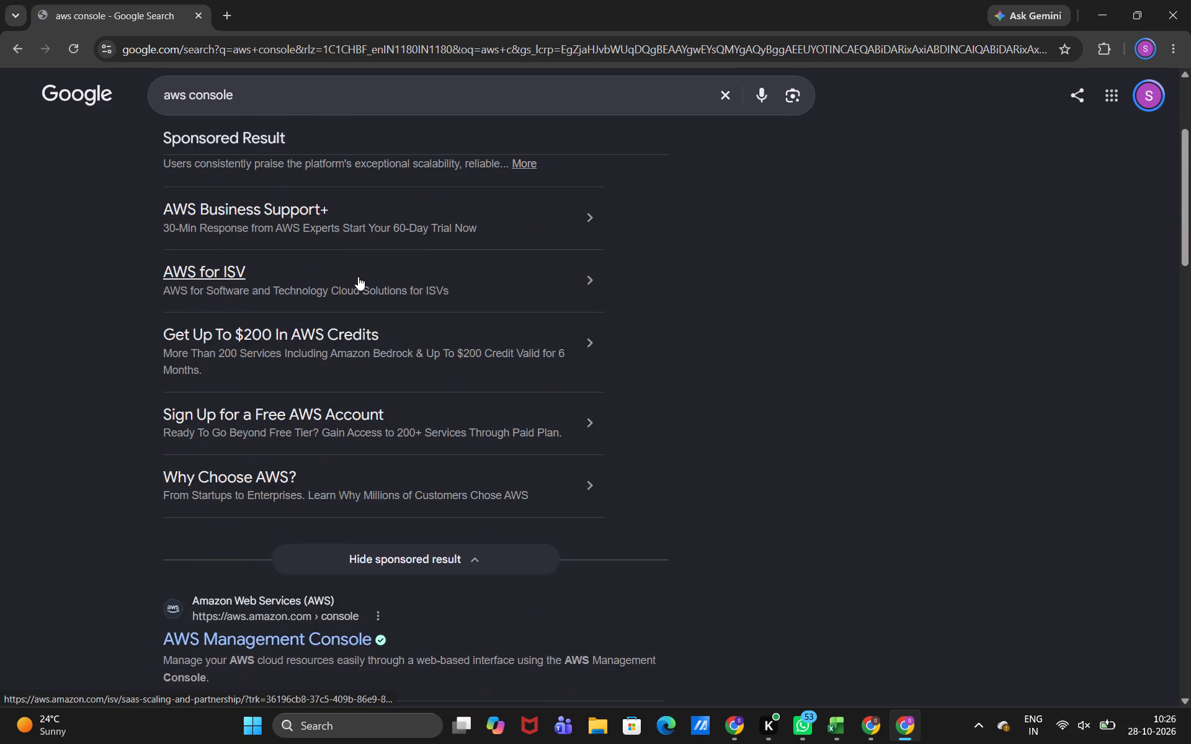
{"action": "scroll", "coordinate": [358, 277], "scroll_direction": "down", "scroll_amount": 2}
{"action": "left_click", "coordinate": [357, 500]}
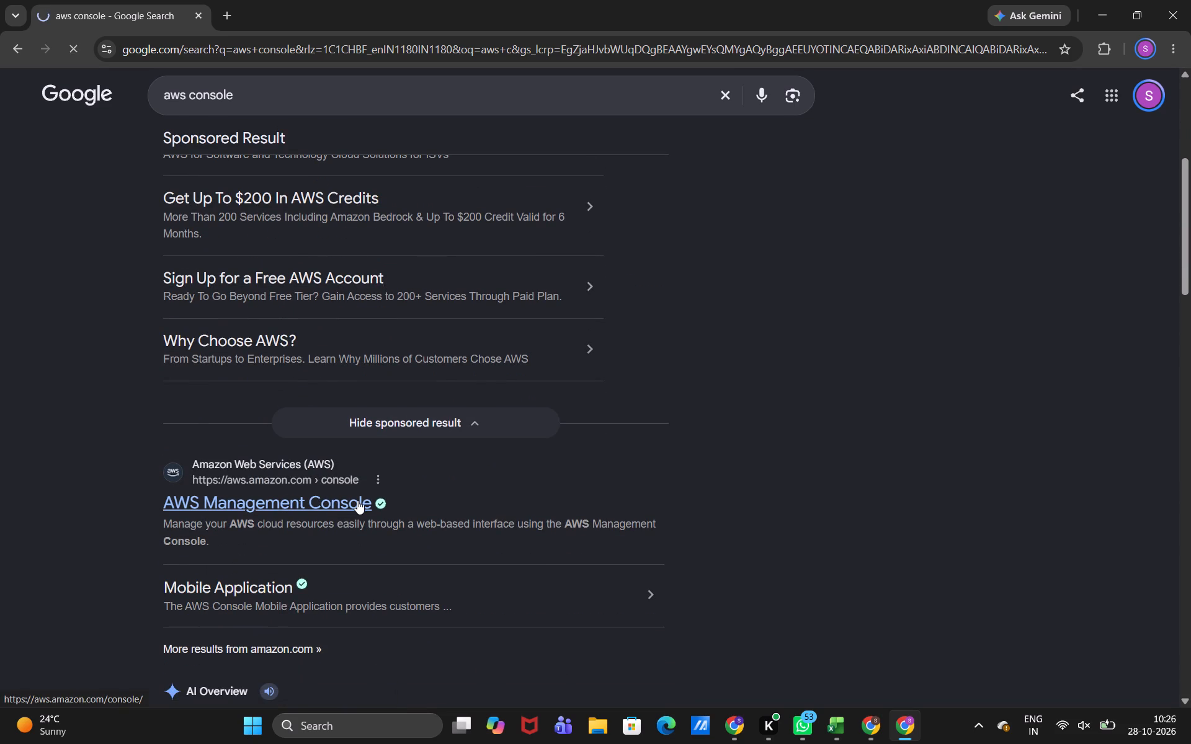
{"action": "left_click", "coordinate": [357, 500]}
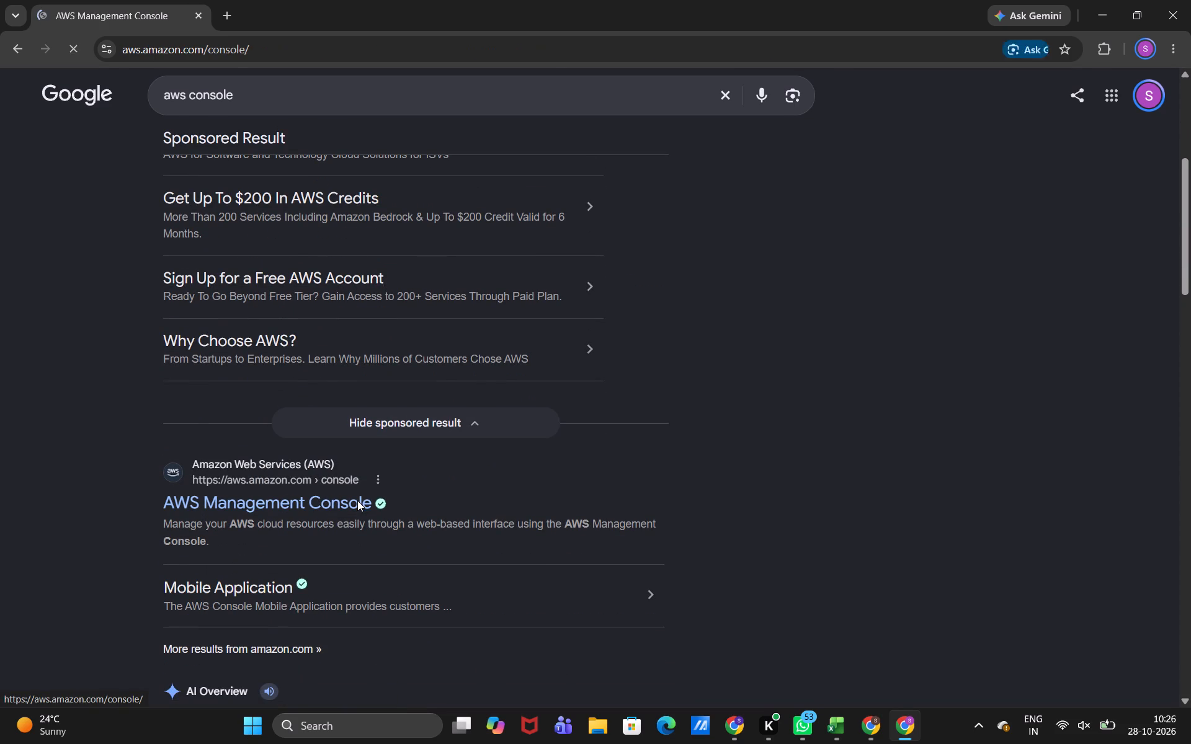
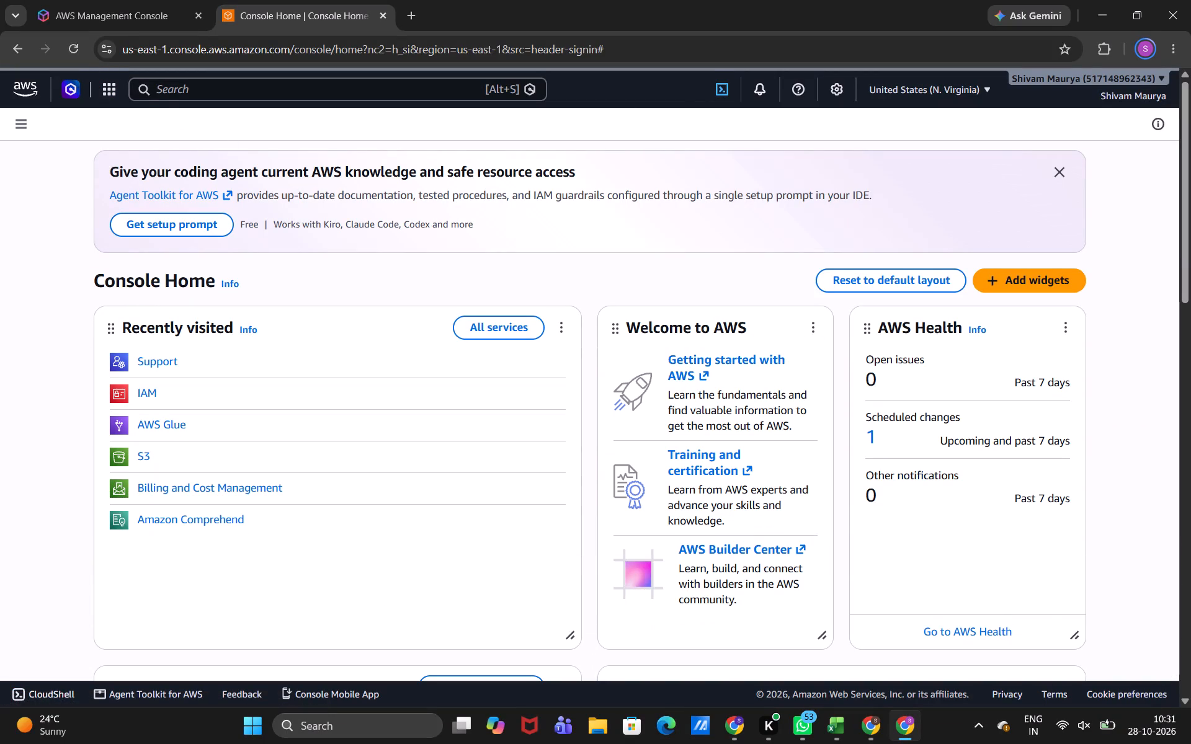
Open the Data Catalog's Catalogs page in AWS Glue.
{"action": "left_click", "coordinate": [195, 82]}
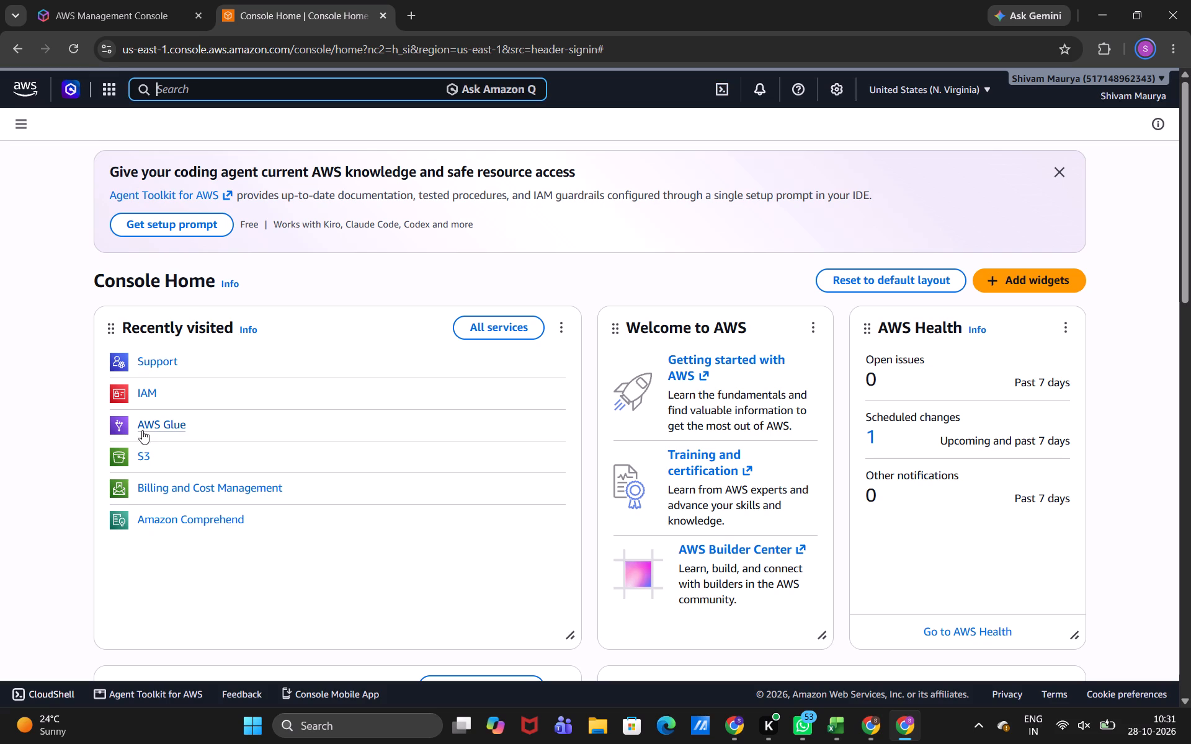
{"action": "left_click", "coordinate": [149, 421]}
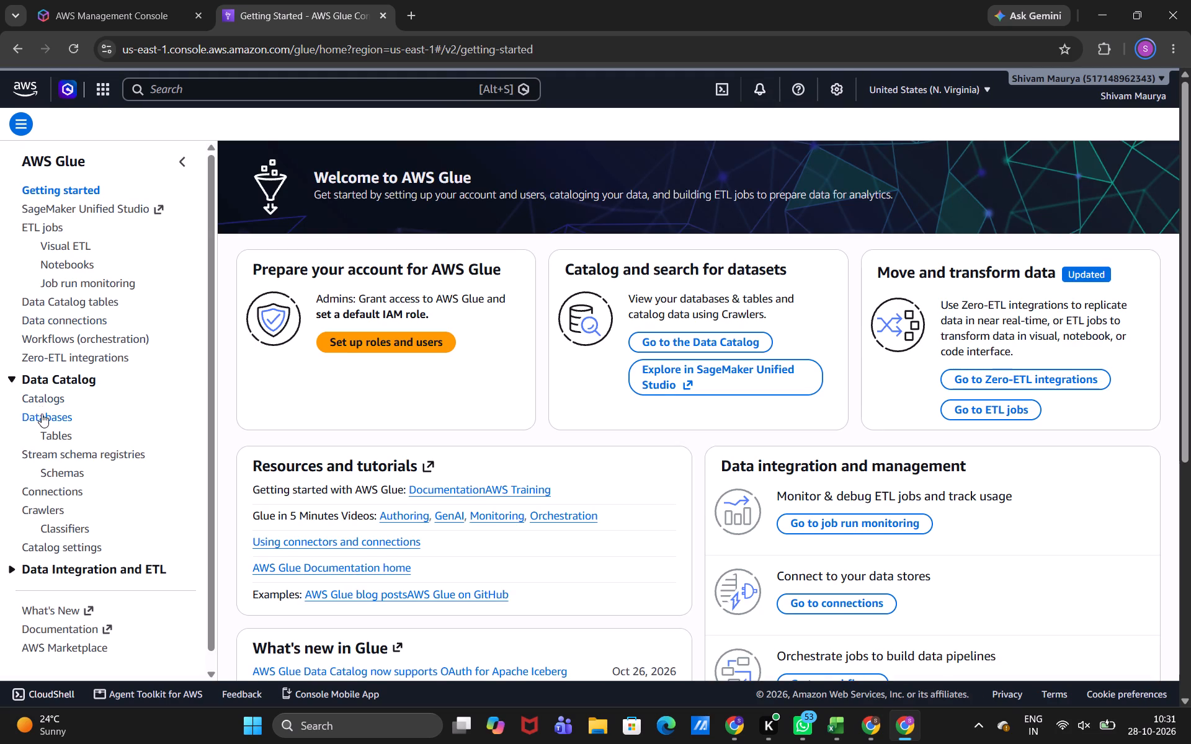
{"action": "left_click", "coordinate": [48, 397]}
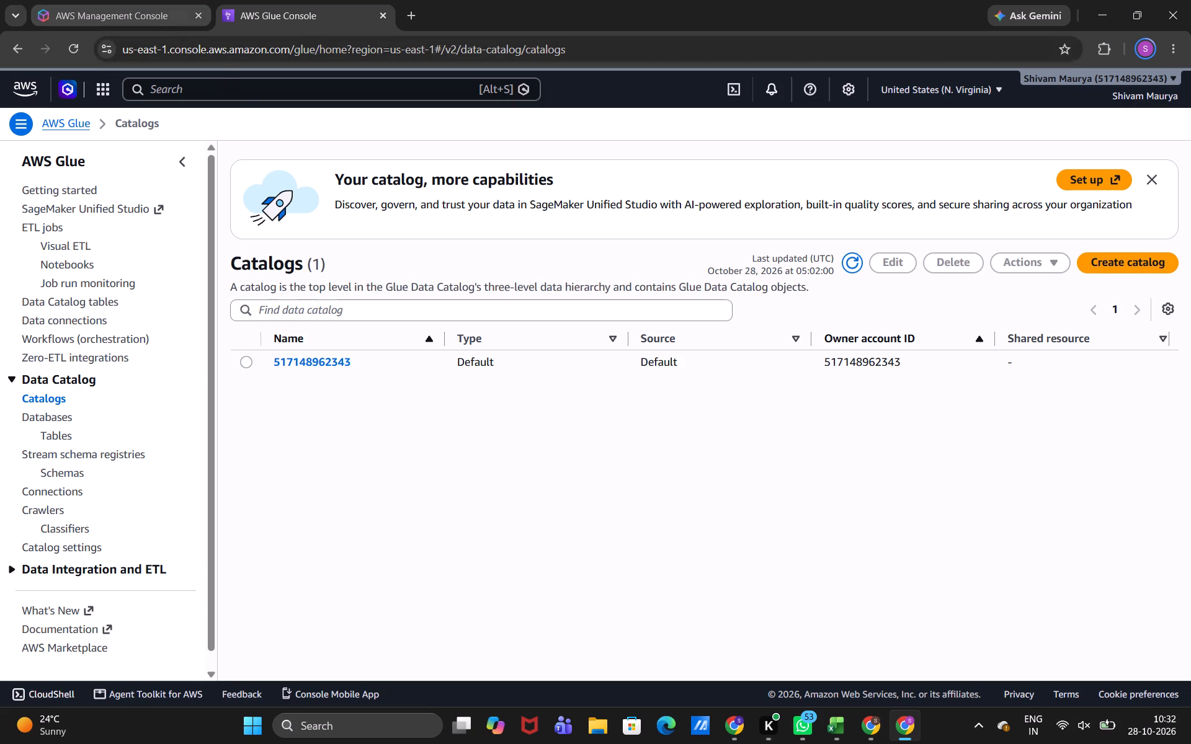
Search the AWS services for "s3" and open the Amazon S3 bucket list.
{"action": "left_click", "coordinate": [184, 81]}
{"action": "type", "text": "s3"}
{"action": "left_click", "coordinate": [365, 169]}
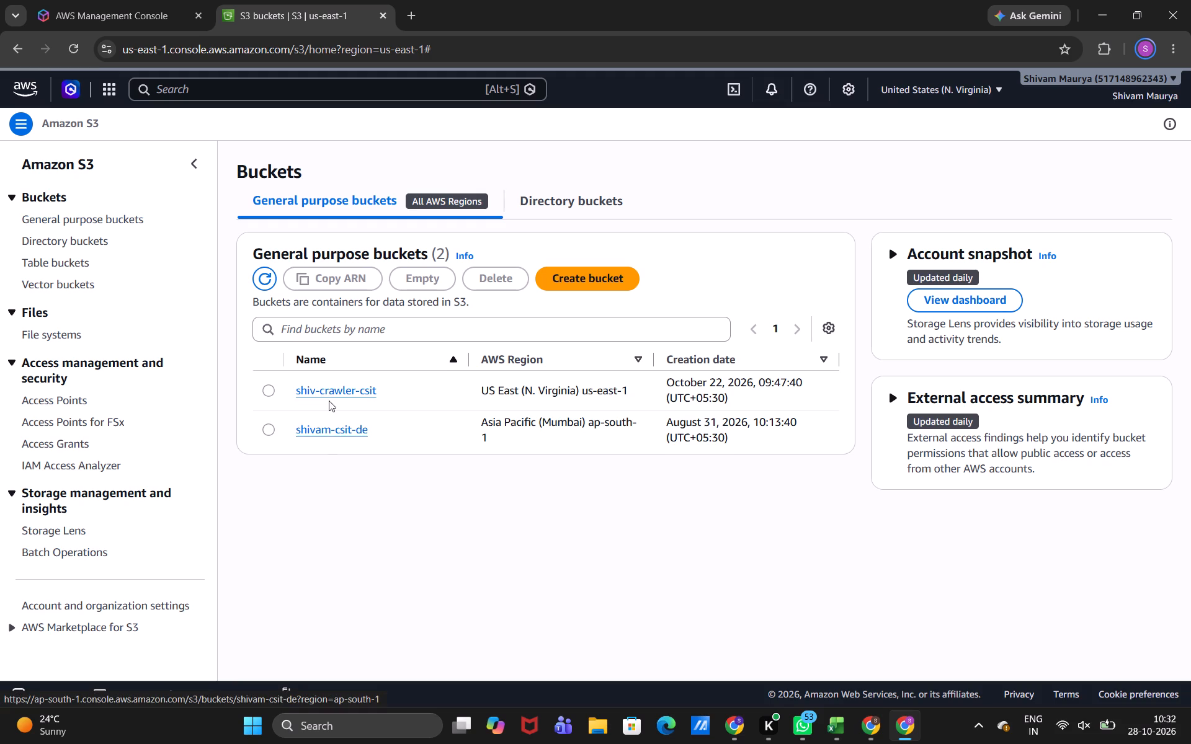
Start creating a general purpose S3 bucket in the global namespace and name it s3-csit-shivam.
{"action": "left_click", "coordinate": [574, 286]}
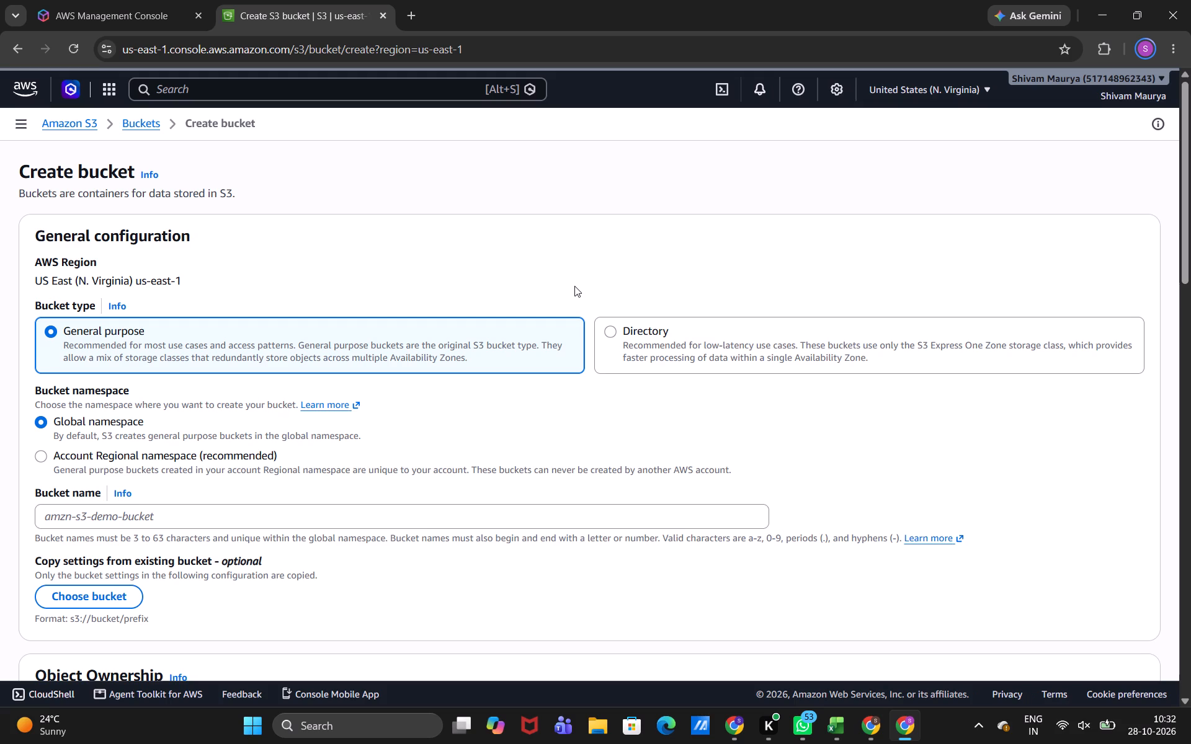
{"action": "scroll", "coordinate": [252, 452], "scroll_direction": "down", "scroll_amount": 1}
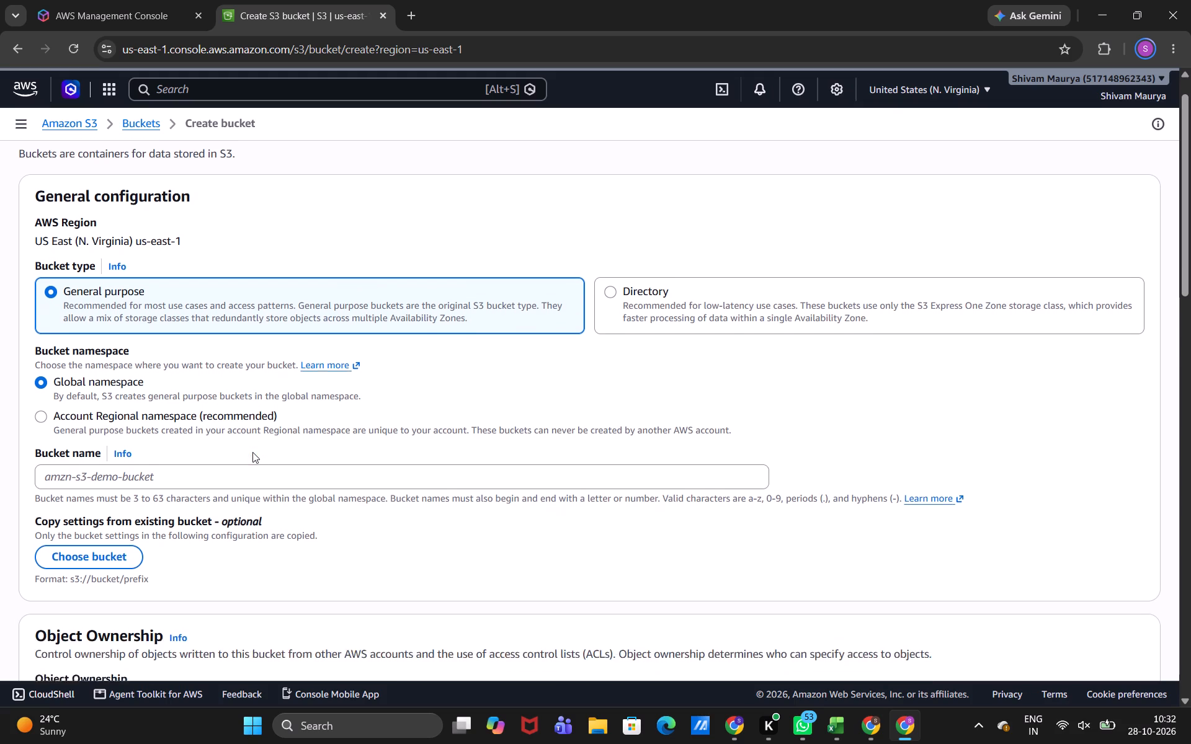
{"action": "scroll", "coordinate": [252, 452], "scroll_direction": "down", "scroll_amount": 2}
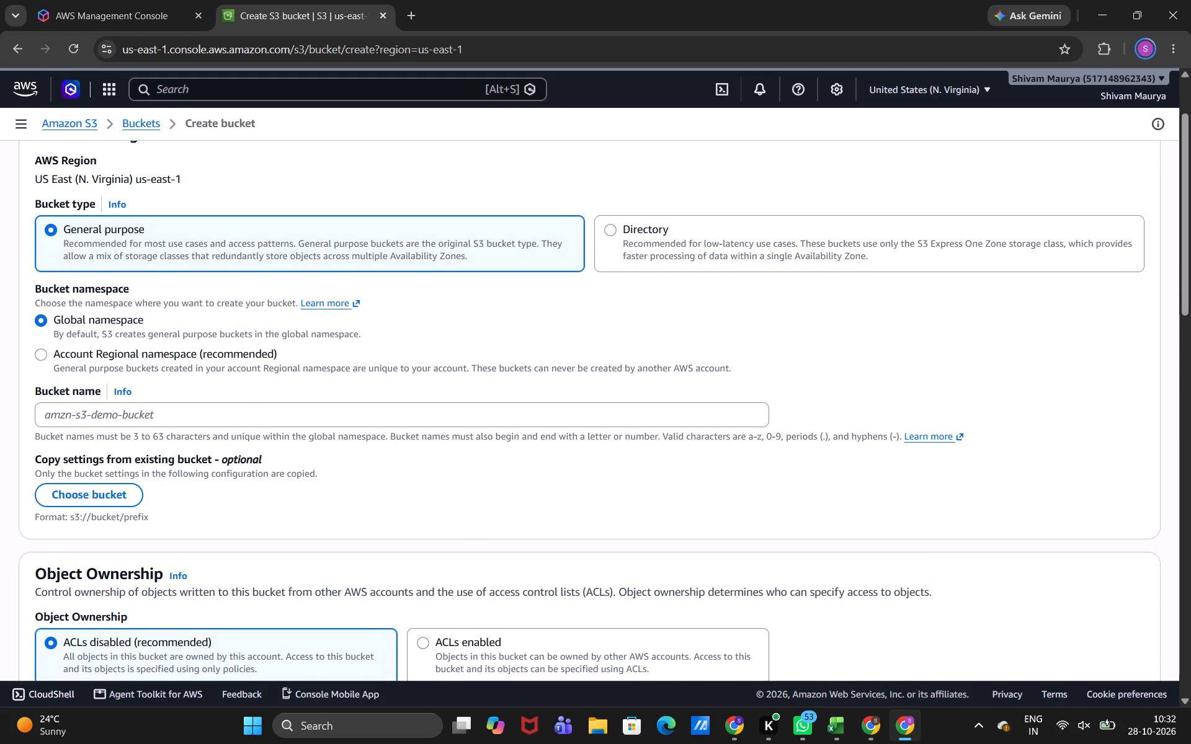
{"action": "left_click", "coordinate": [73, 422]}
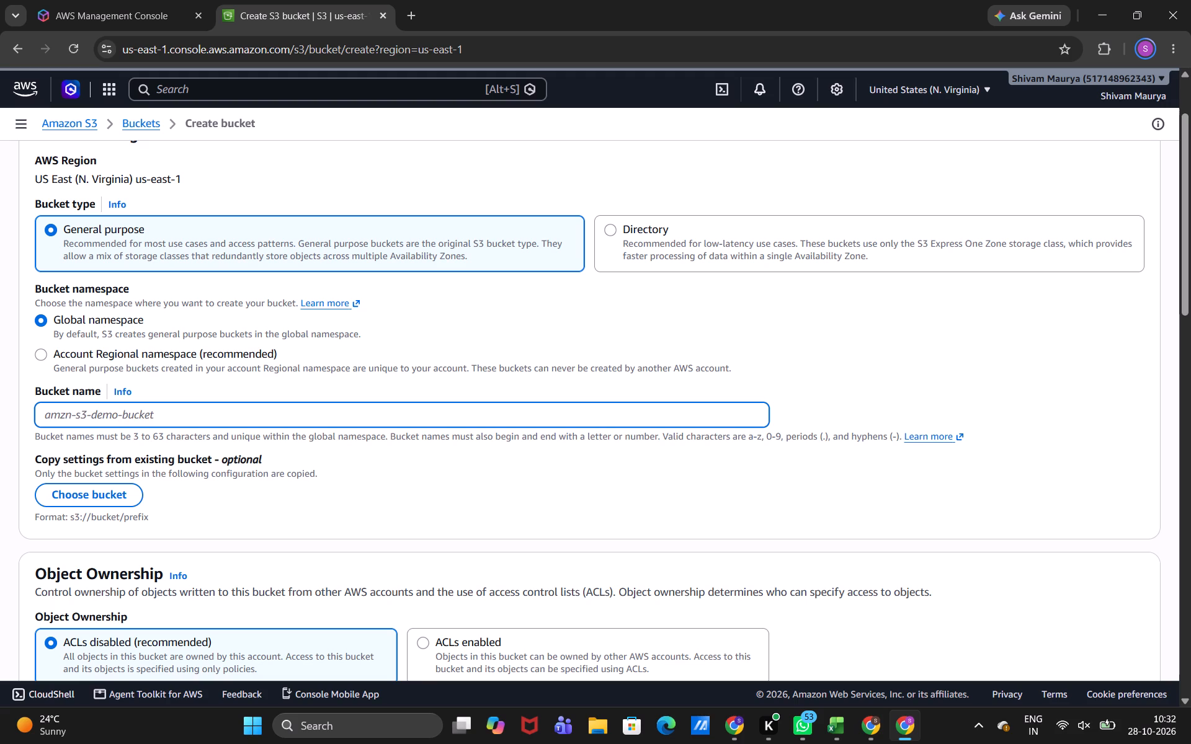
{"action": "type", "text": "se"}
{"action": "key", "text": "BackSpace"}
{"action": "key", "text": "3"}
{"action": "key", "text": "minus"}
{"action": "type", "text": "csit"}
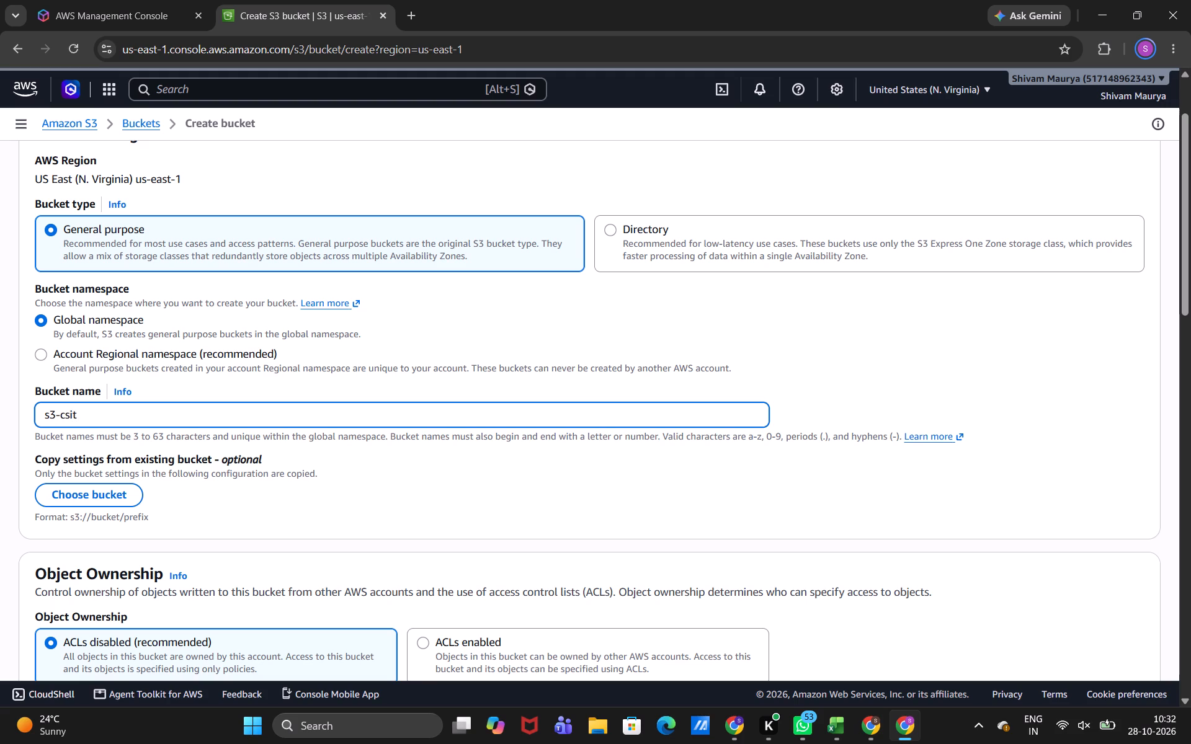
{"action": "key", "text": "minus"}
{"action": "type", "text": "shi"}
{"action": "type", "text": "vam"}
Review the new bucket's remaining settings, from object ownership and public access through versioning, tags and default encryption.
{"action": "scroll", "coordinate": [73, 422], "scroll_direction": "down", "scroll_amount": 2}
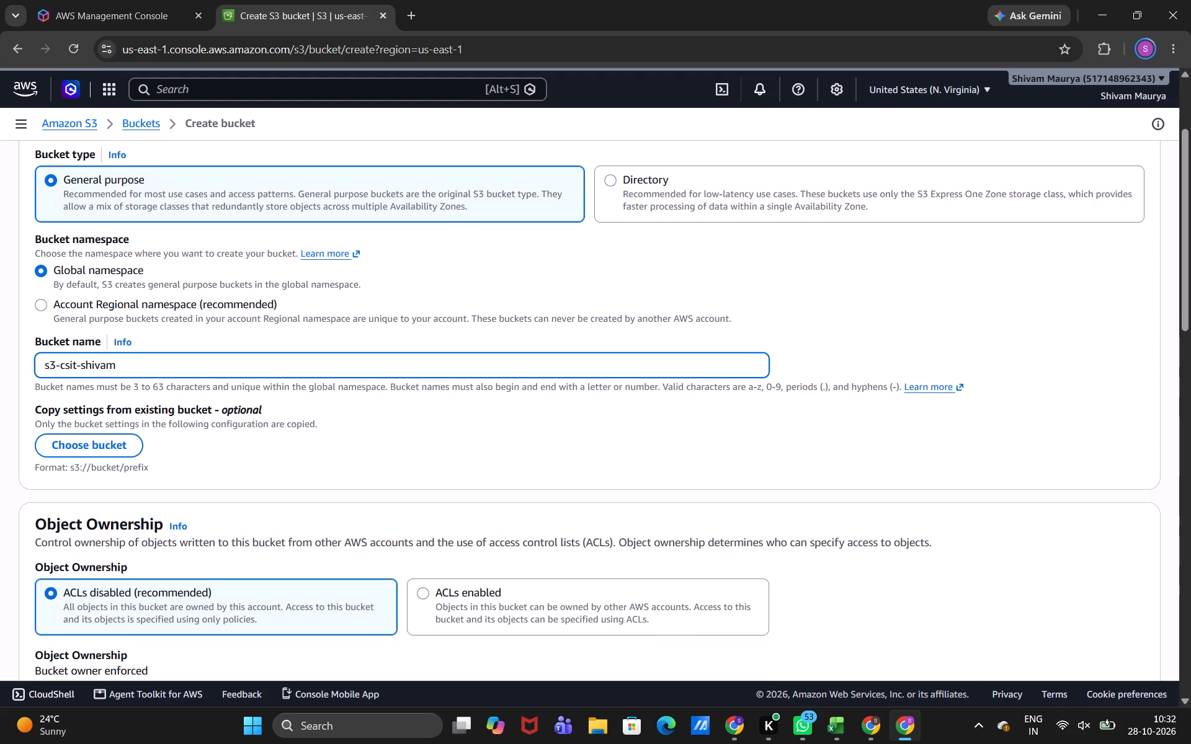
{"action": "scroll", "coordinate": [73, 422], "scroll_direction": "down", "scroll_amount": 2}
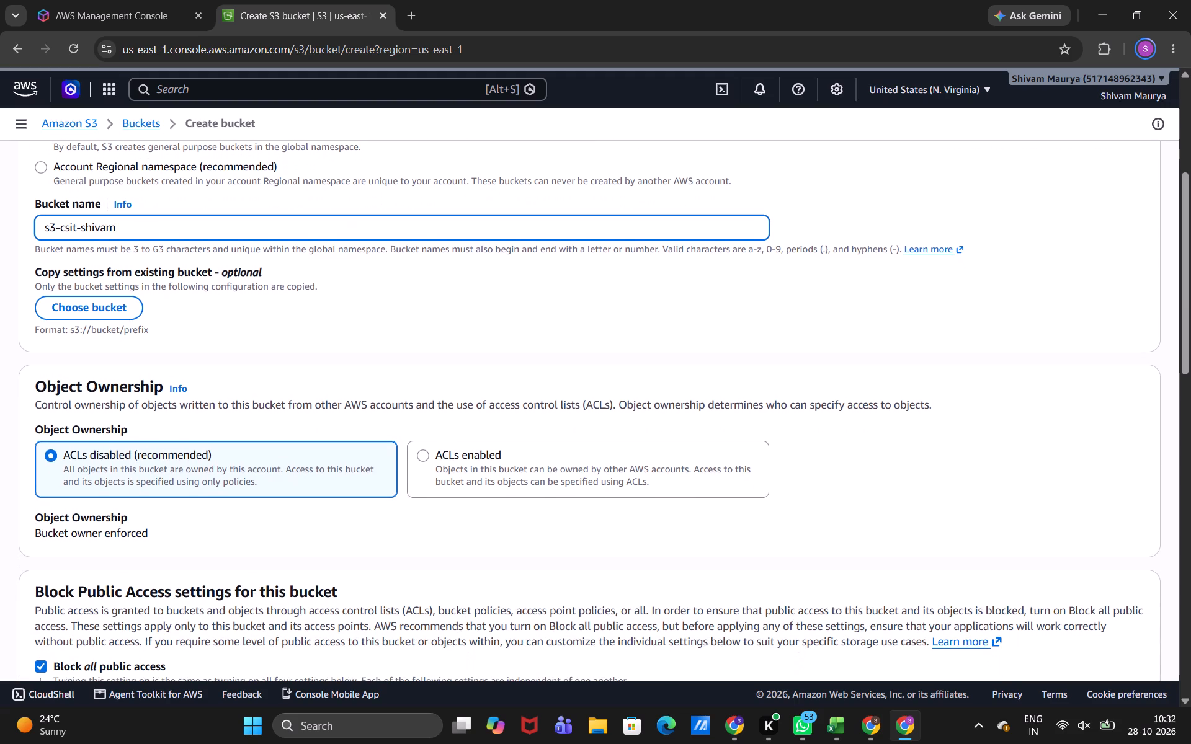
{"action": "scroll", "coordinate": [73, 422], "scroll_direction": "left", "scroll_amount": 2}
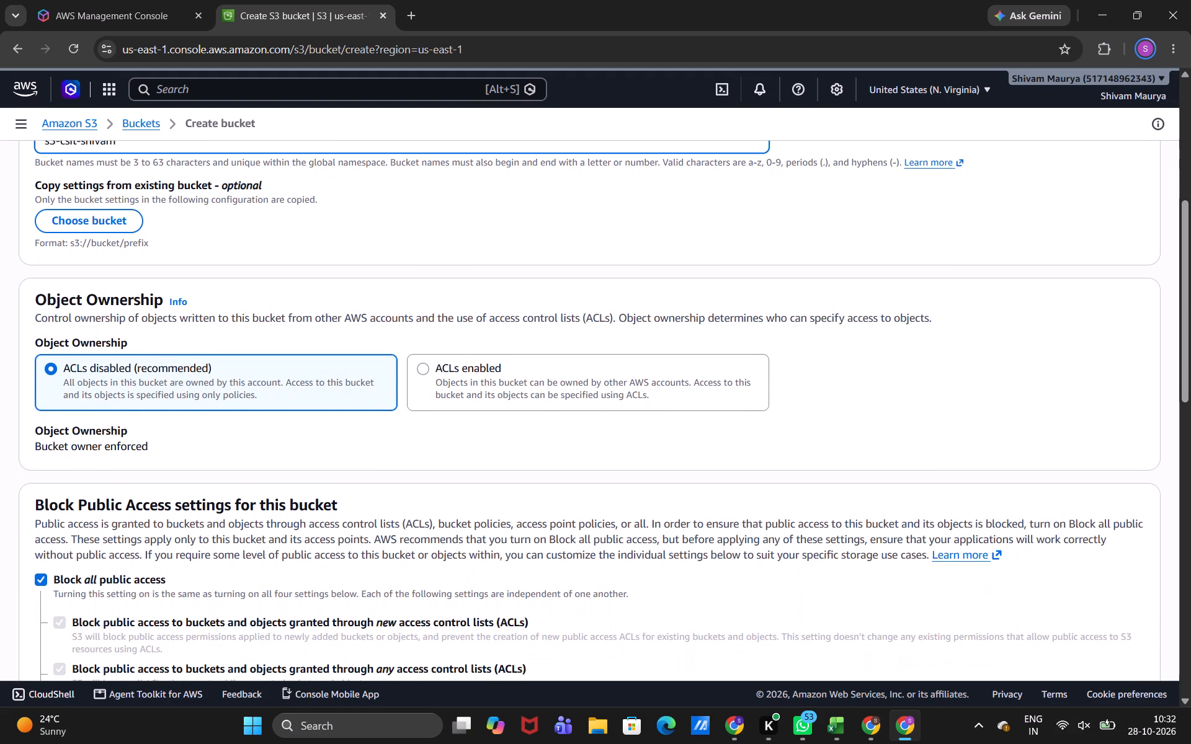
{"action": "scroll", "coordinate": [73, 422], "scroll_direction": "down", "scroll_amount": 9}
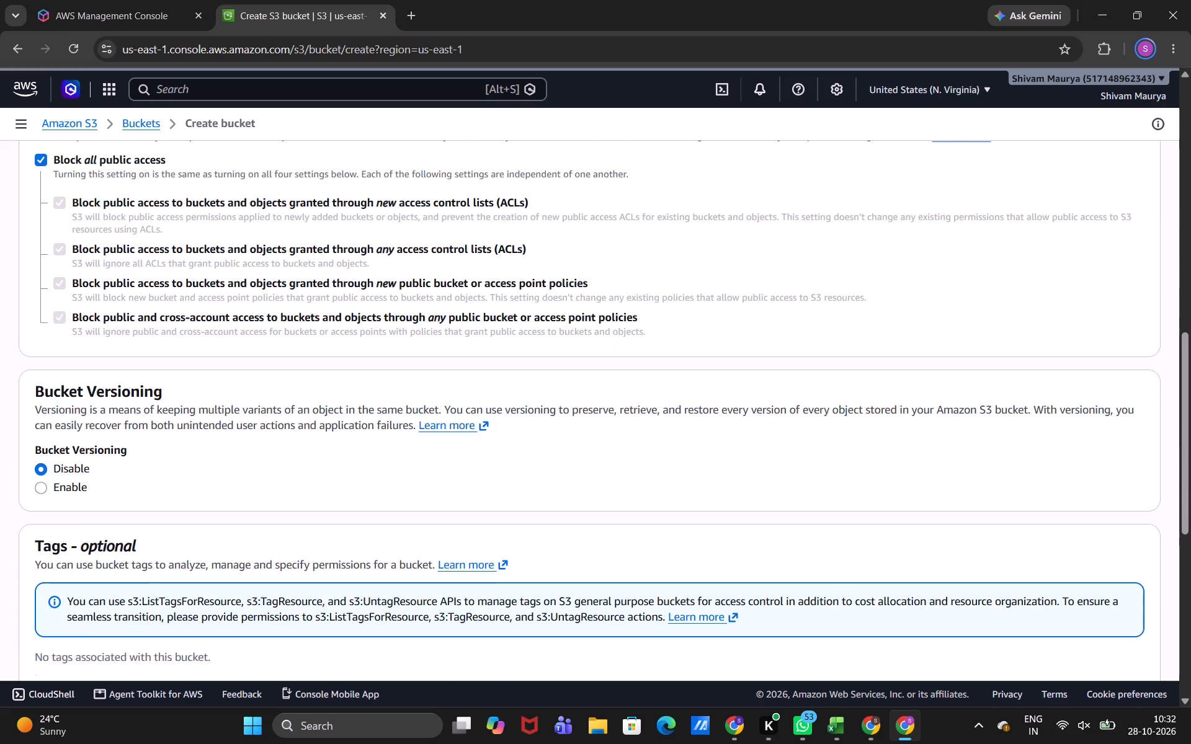
{"action": "scroll", "coordinate": [73, 422], "scroll_direction": "left", "scroll_amount": 5}
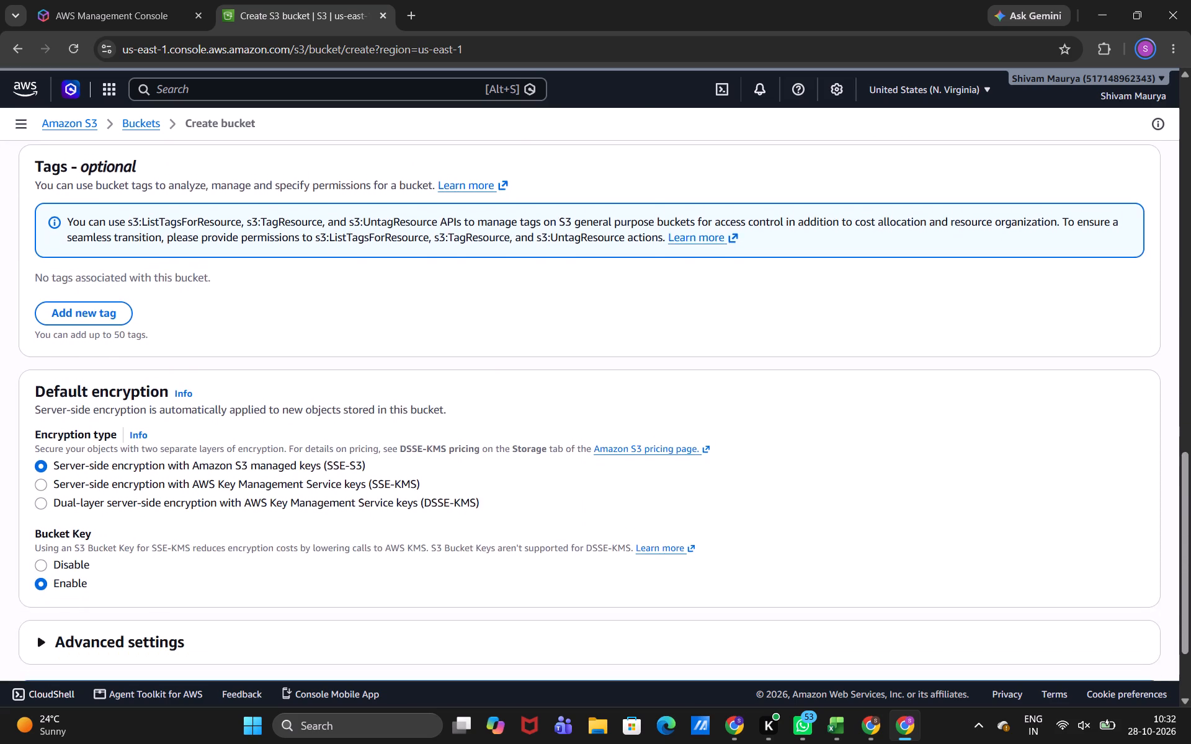
{"action": "scroll", "coordinate": [73, 422], "scroll_direction": "down", "scroll_amount": 5}
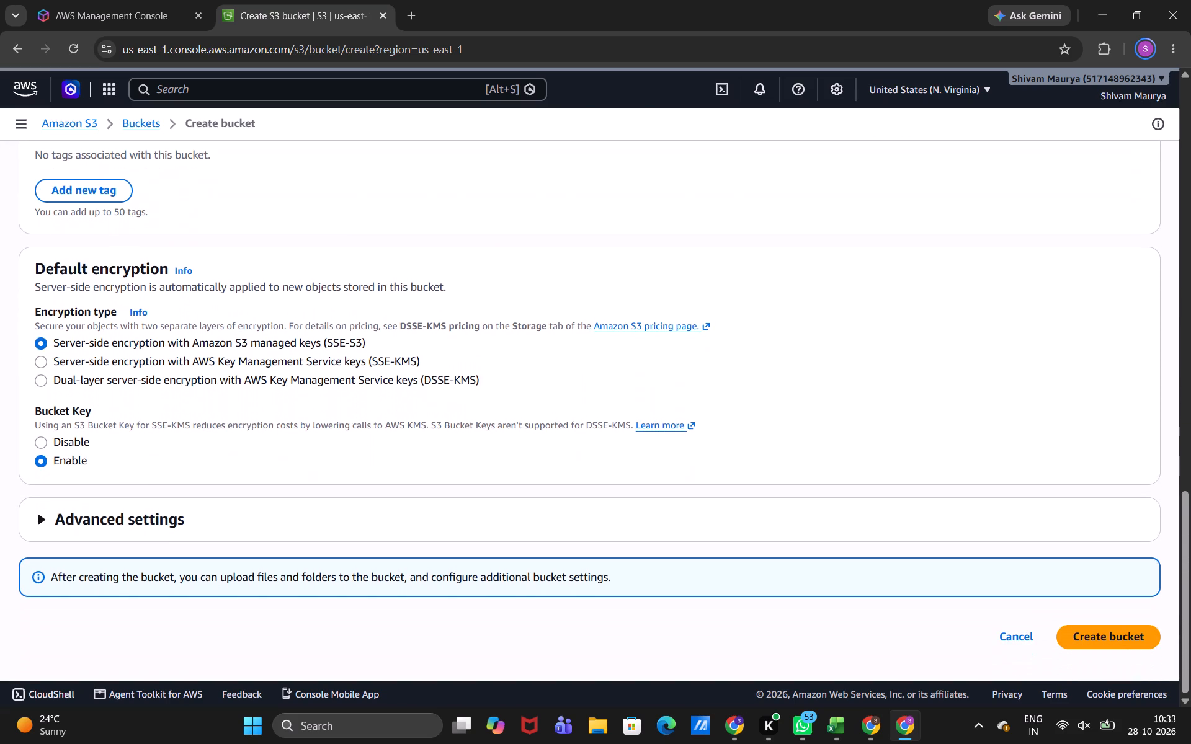
{"action": "scroll", "coordinate": [73, 422], "scroll_direction": "up", "scroll_amount": 14}
Turn off Block all public access for the bucket and acknowledge that its objects might become public.
{"action": "scroll", "coordinate": [73, 422], "scroll_direction": "down", "scroll_amount": 1}
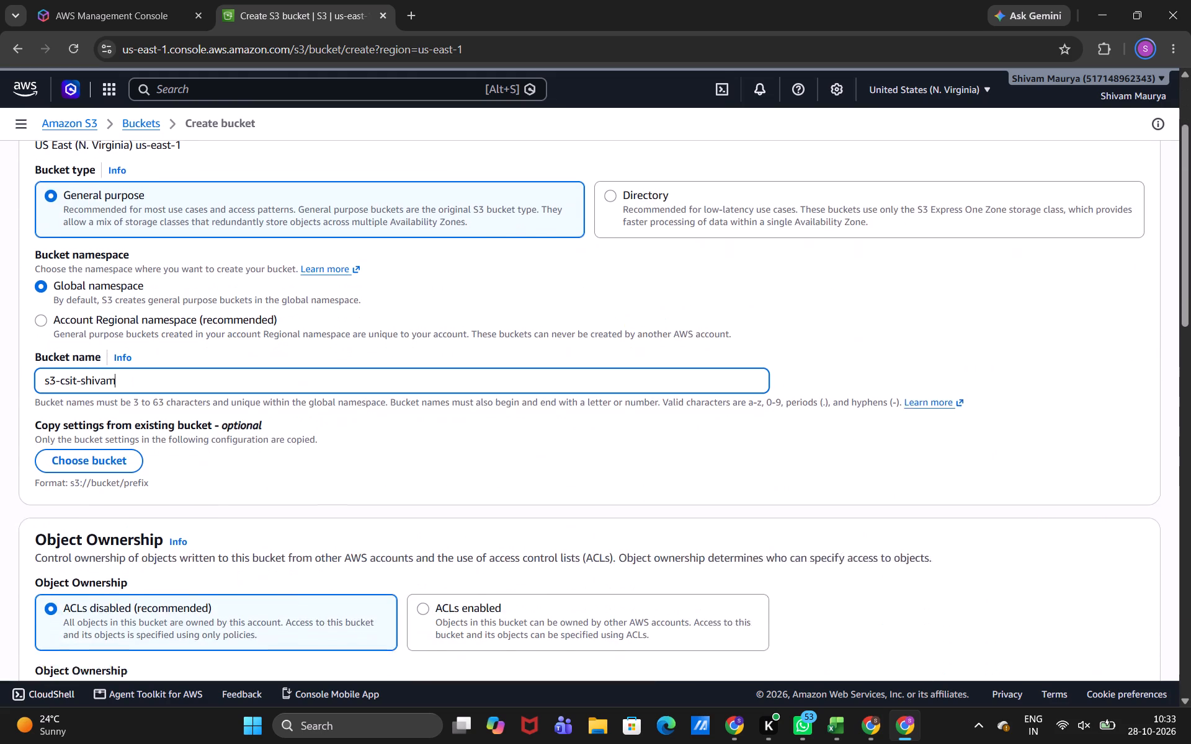
{"action": "scroll", "coordinate": [73, 422], "scroll_direction": "down", "scroll_amount": 2}
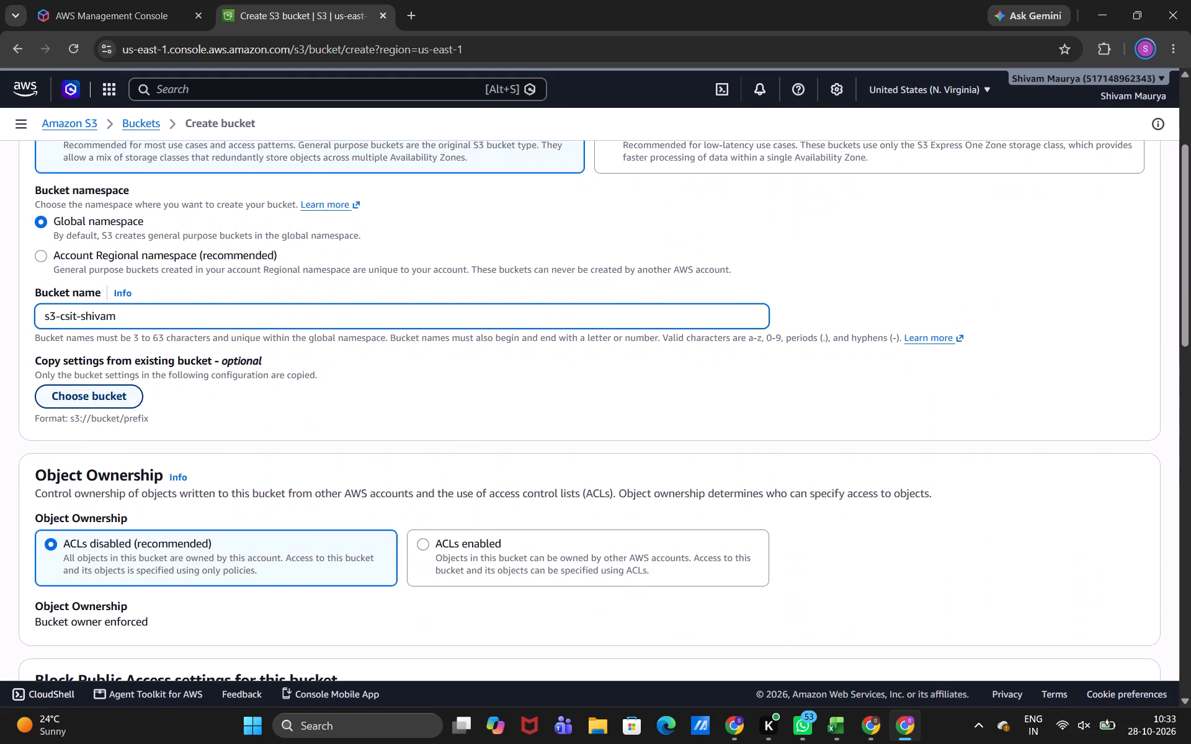
{"action": "scroll", "coordinate": [213, 336], "scroll_direction": "down", "scroll_amount": 5}
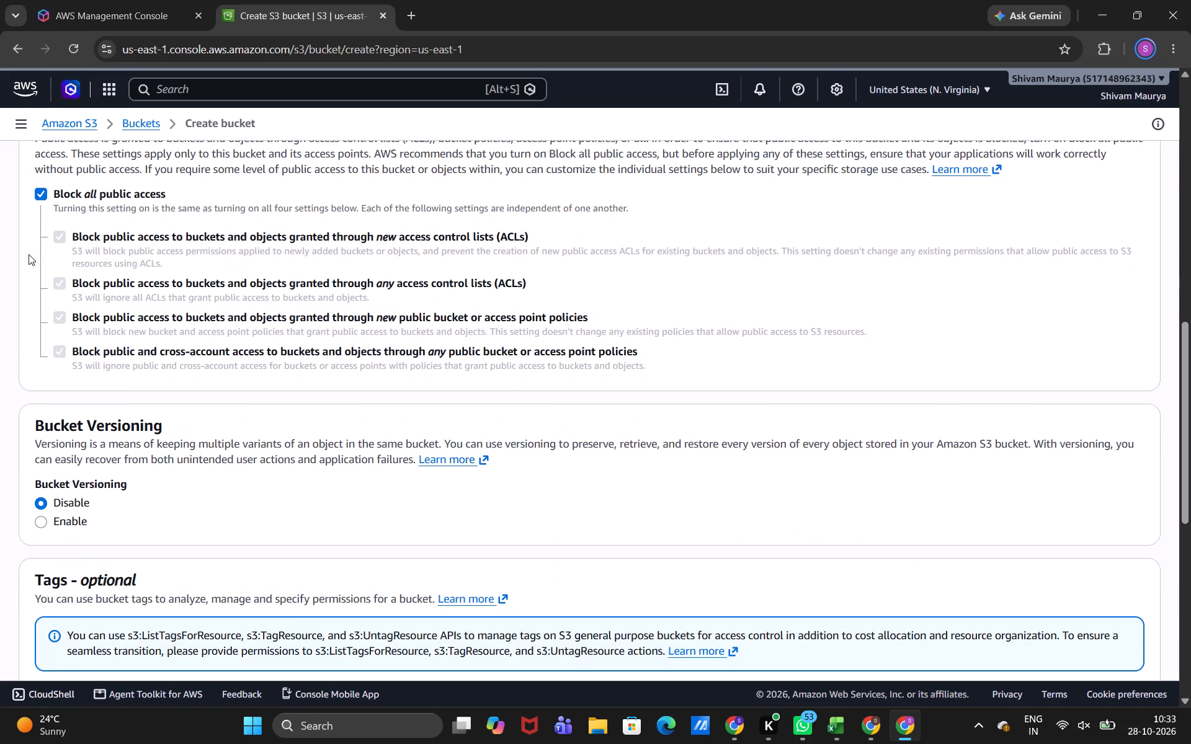
{"action": "left_click", "coordinate": [38, 193]}
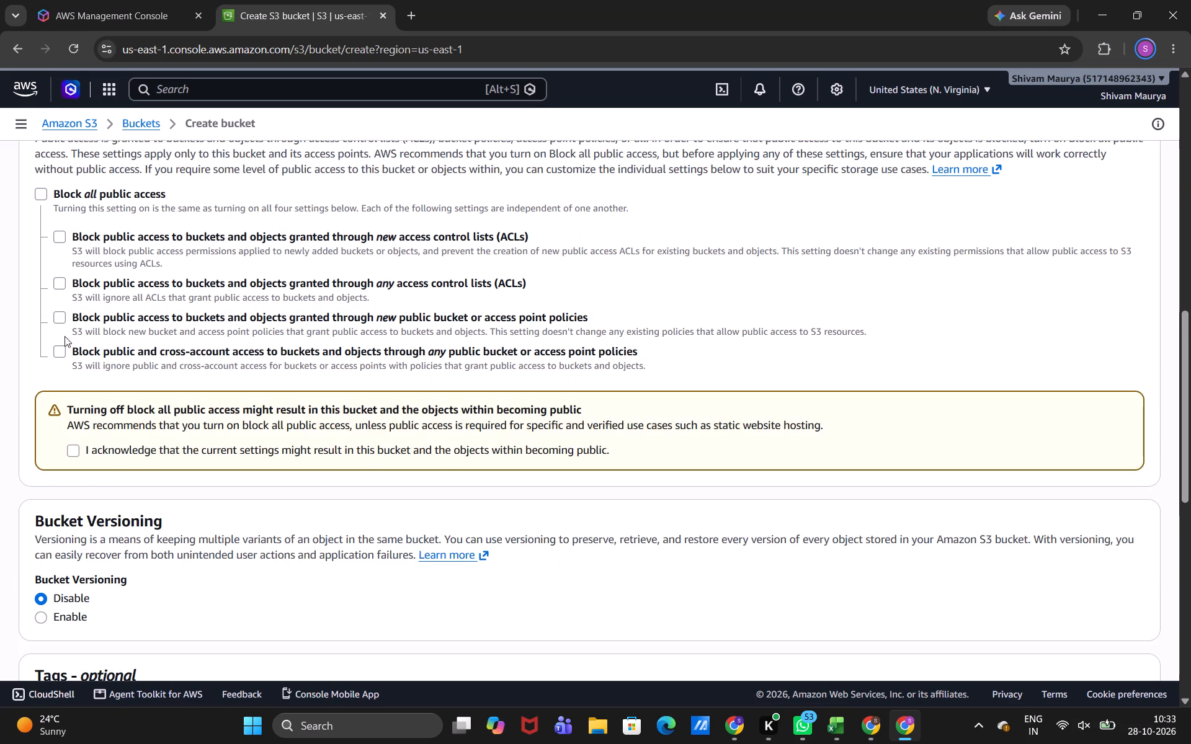
{"action": "left_click", "coordinate": [76, 447]}
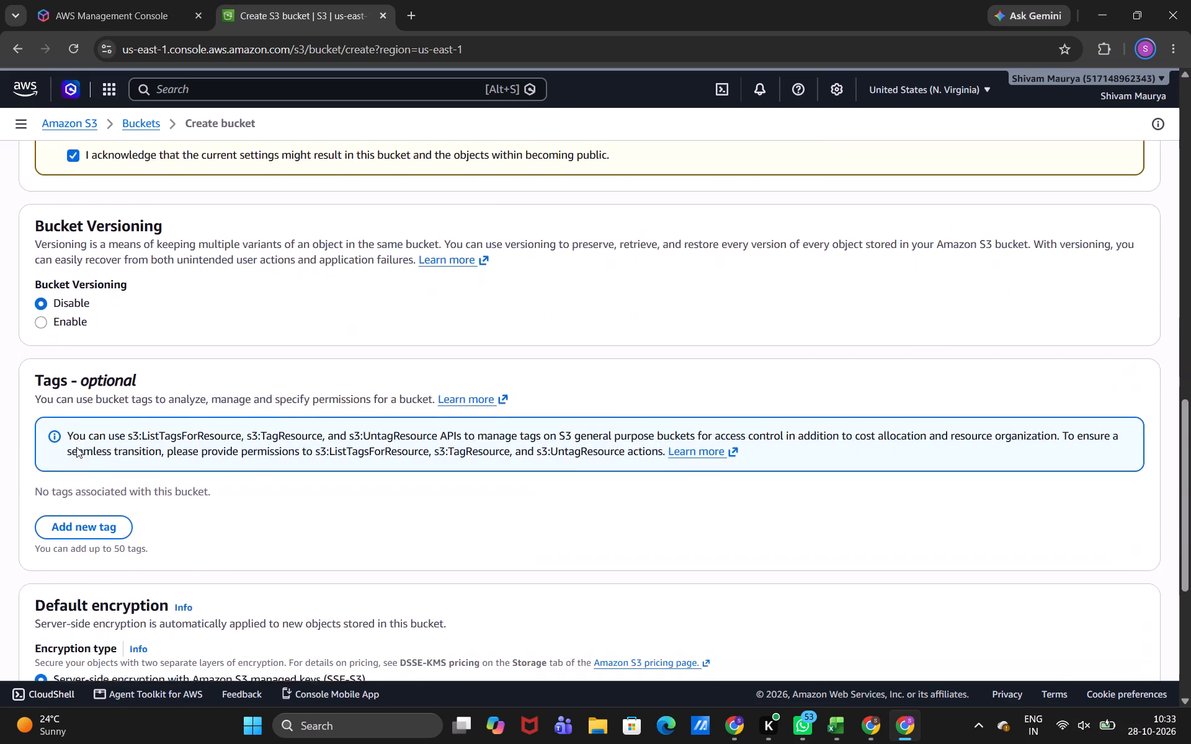
Create the bucket with the remaining settings at their defaults.
{"action": "scroll", "coordinate": [76, 447], "scroll_direction": "down", "scroll_amount": 4}
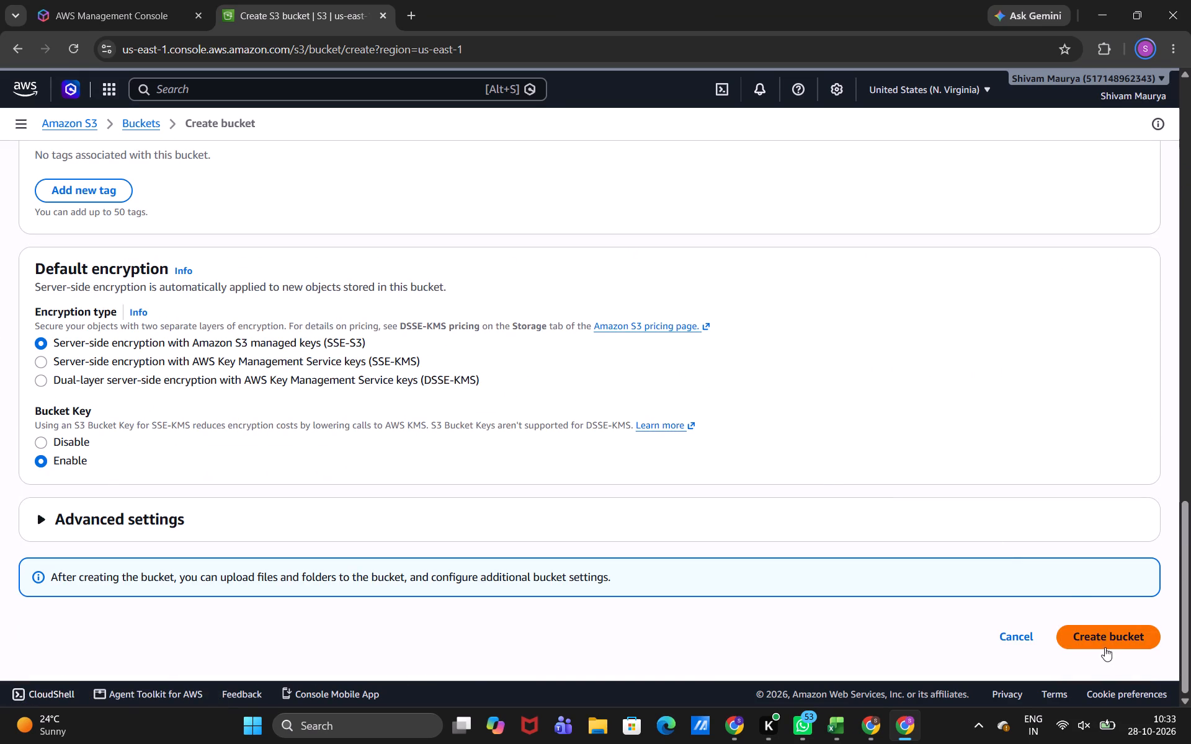
{"action": "left_click", "coordinate": [1105, 637]}
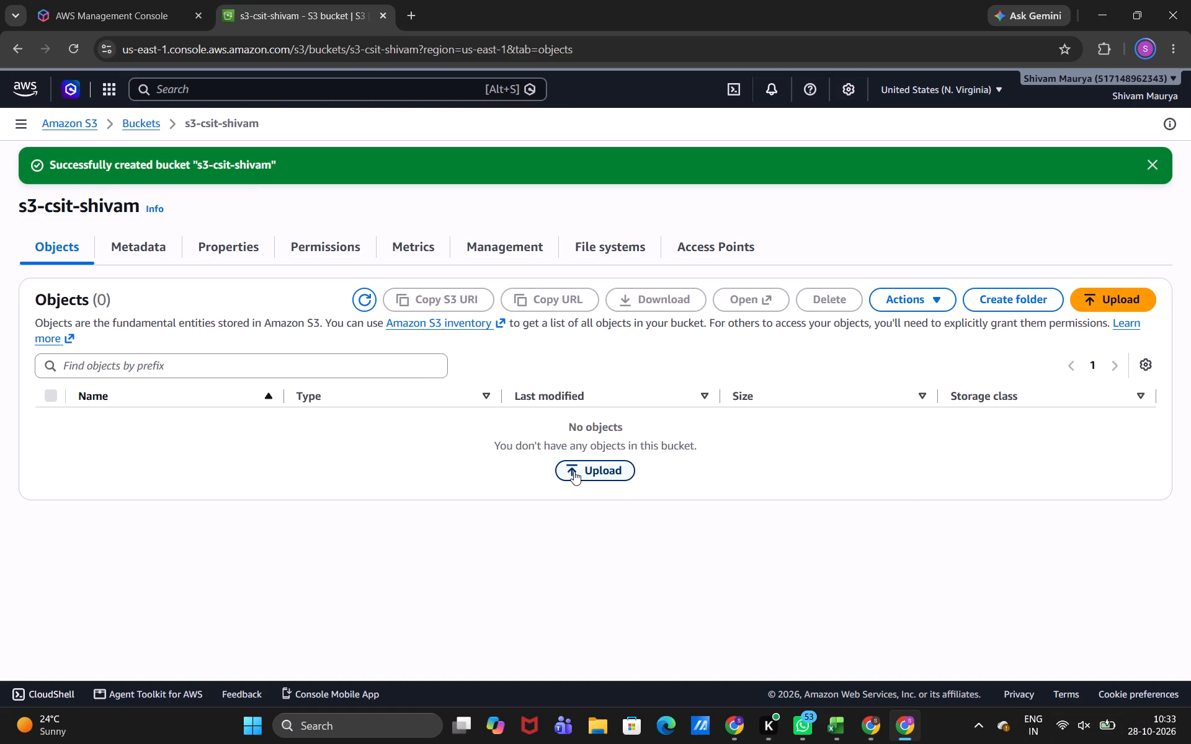
Switch to File Explorer and look through the recent files on its Home page.
{"action": "double_click", "coordinate": [593, 730]}
{"action": "left_click", "coordinate": [593, 730]}
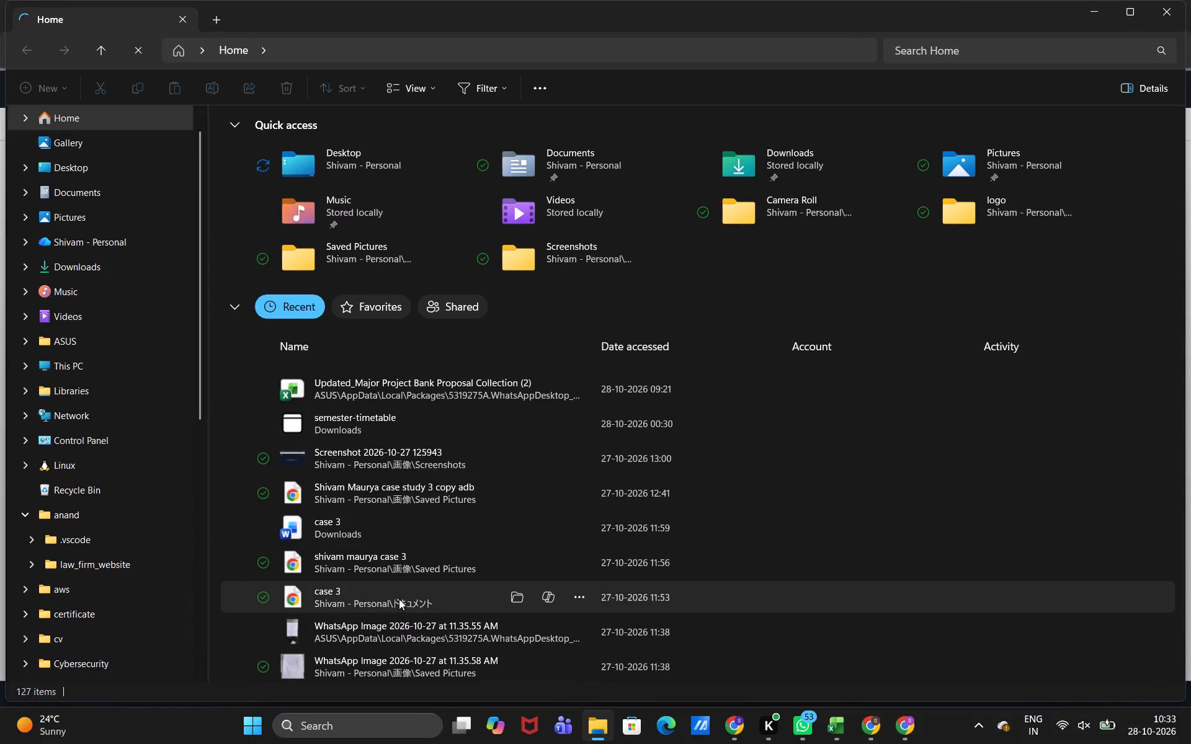
{"action": "scroll", "coordinate": [399, 599], "scroll_direction": "down", "scroll_amount": 6}
{"action": "scroll", "coordinate": [399, 599], "scroll_direction": "up", "scroll_amount": 5}
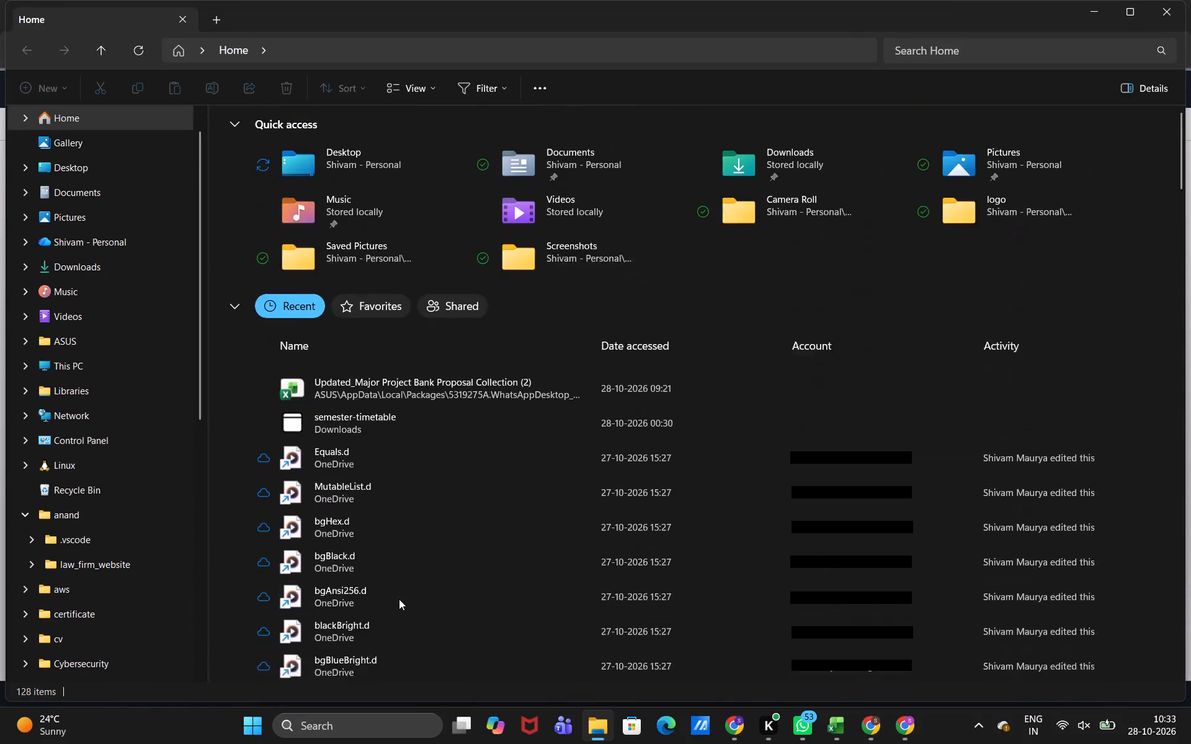
{"action": "scroll", "coordinate": [399, 599], "scroll_direction": "up", "scroll_amount": 1}
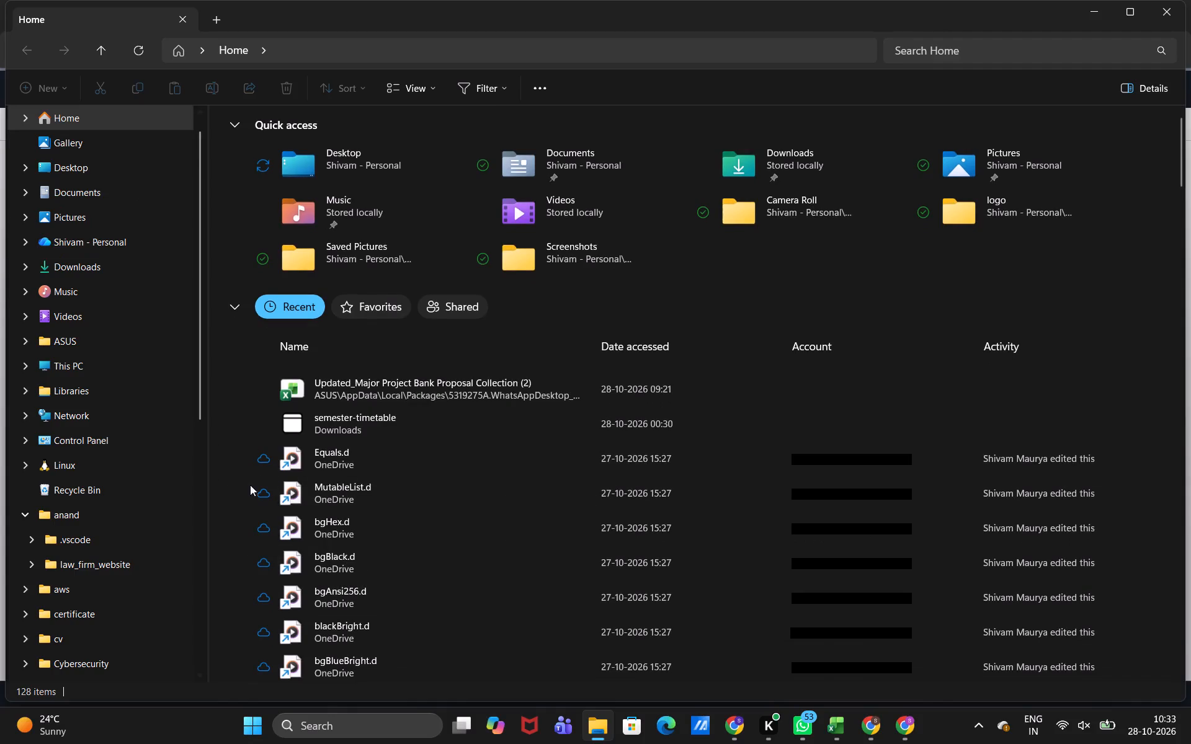
{"action": "scroll", "coordinate": [254, 516], "scroll_direction": "down", "scroll_amount": 10}
{"action": "scroll", "coordinate": [254, 516], "scroll_direction": "up", "scroll_amount": 1}
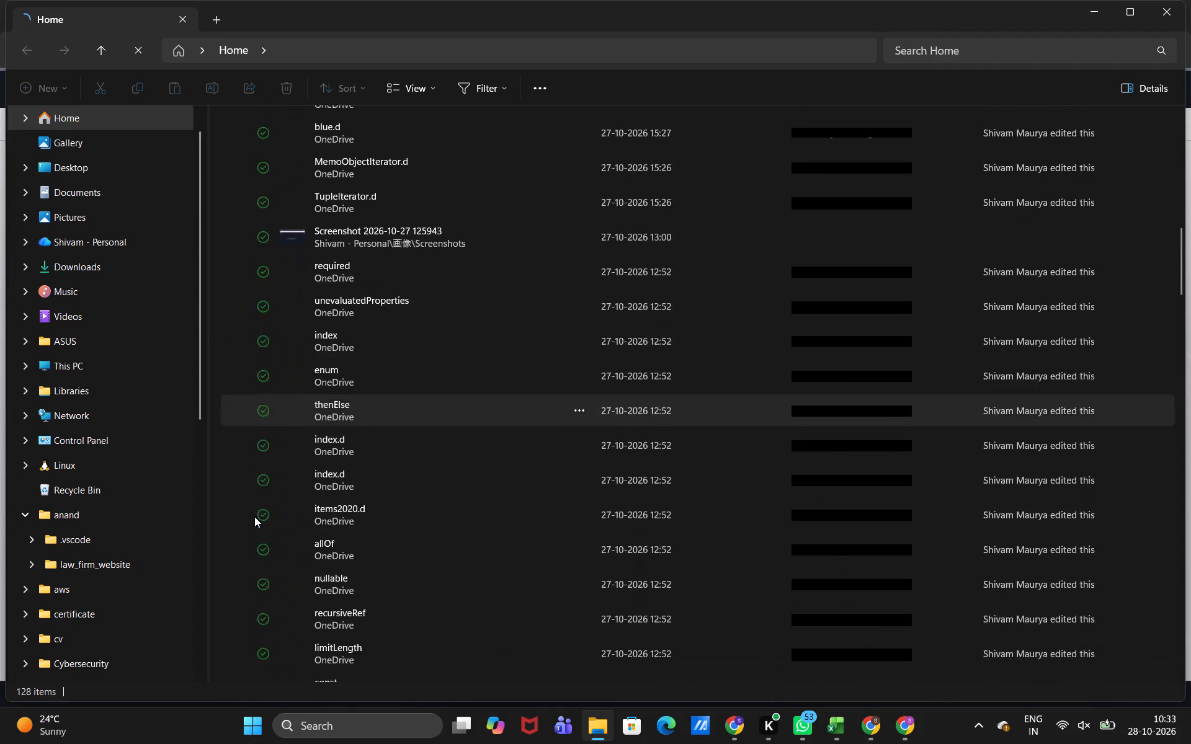
{"action": "scroll", "coordinate": [254, 516], "scroll_direction": "up", "scroll_amount": 3}
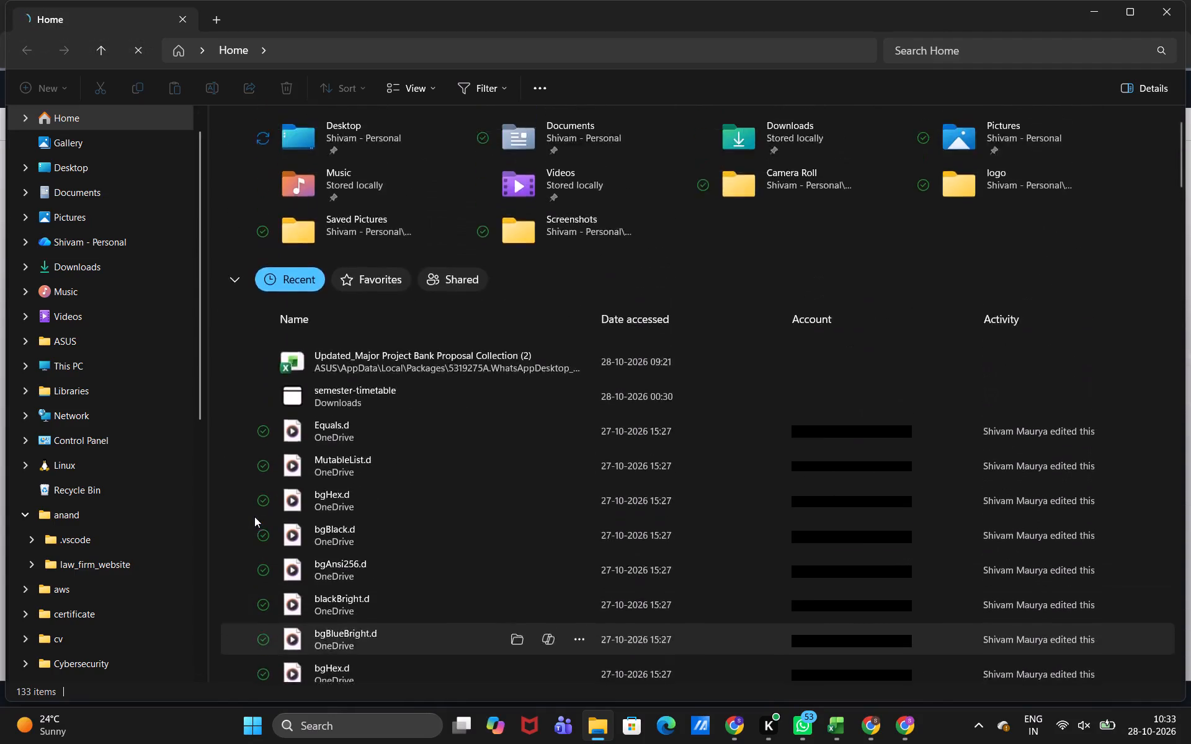
{"action": "scroll", "coordinate": [254, 516], "scroll_direction": "up", "scroll_amount": 2}
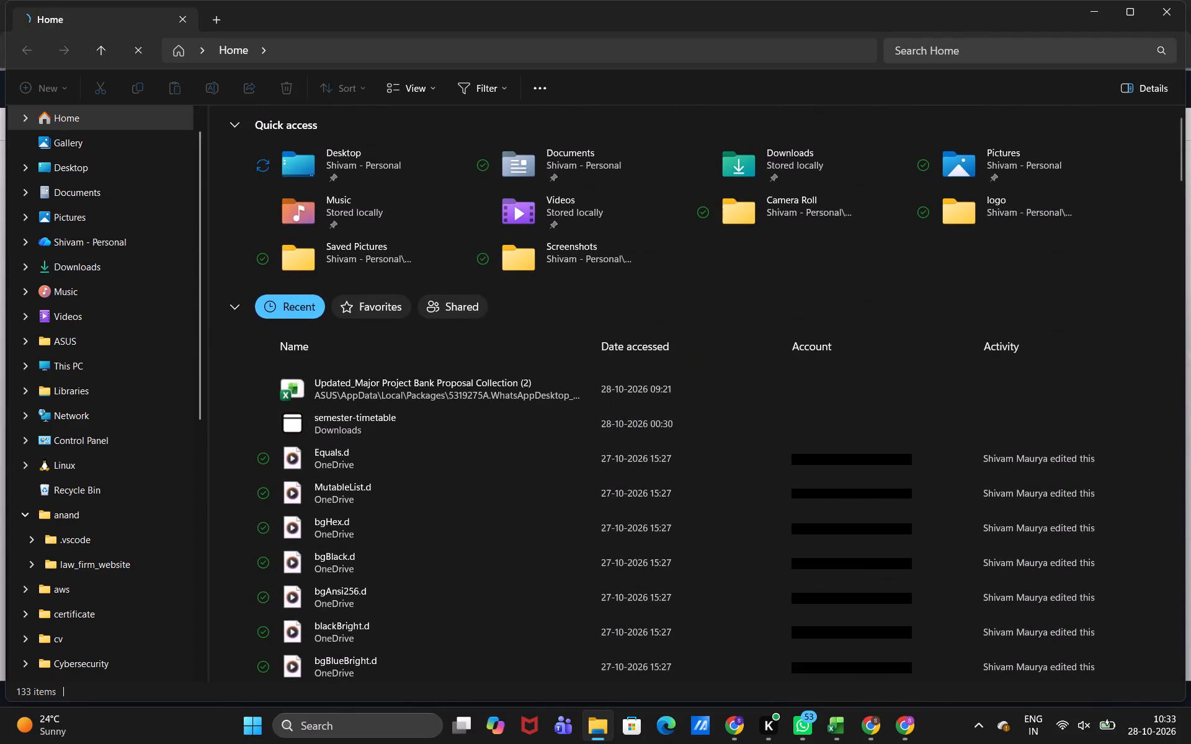
Search the computer for csv from File Explorer's Home page and look through the results for a suitable data file.
{"action": "left_click", "coordinate": [913, 49]}
{"action": "type", "text": "csv"}
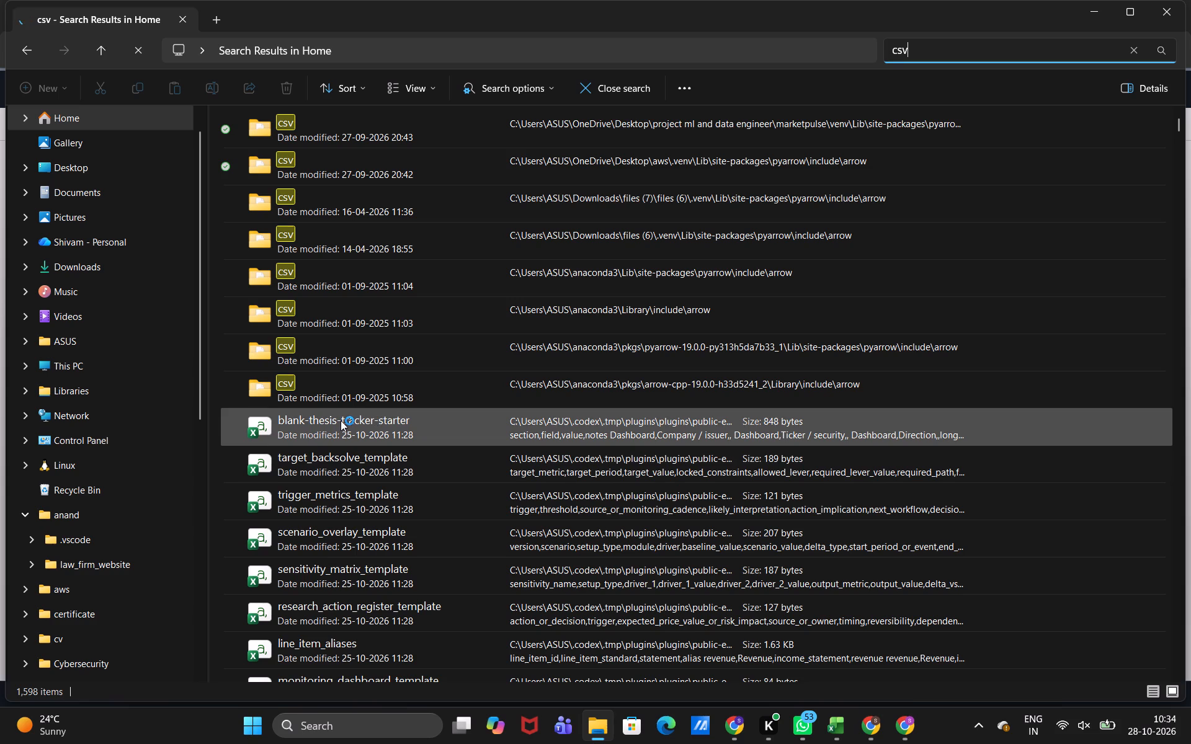
{"action": "scroll", "coordinate": [341, 420], "scroll_direction": "down", "scroll_amount": 5}
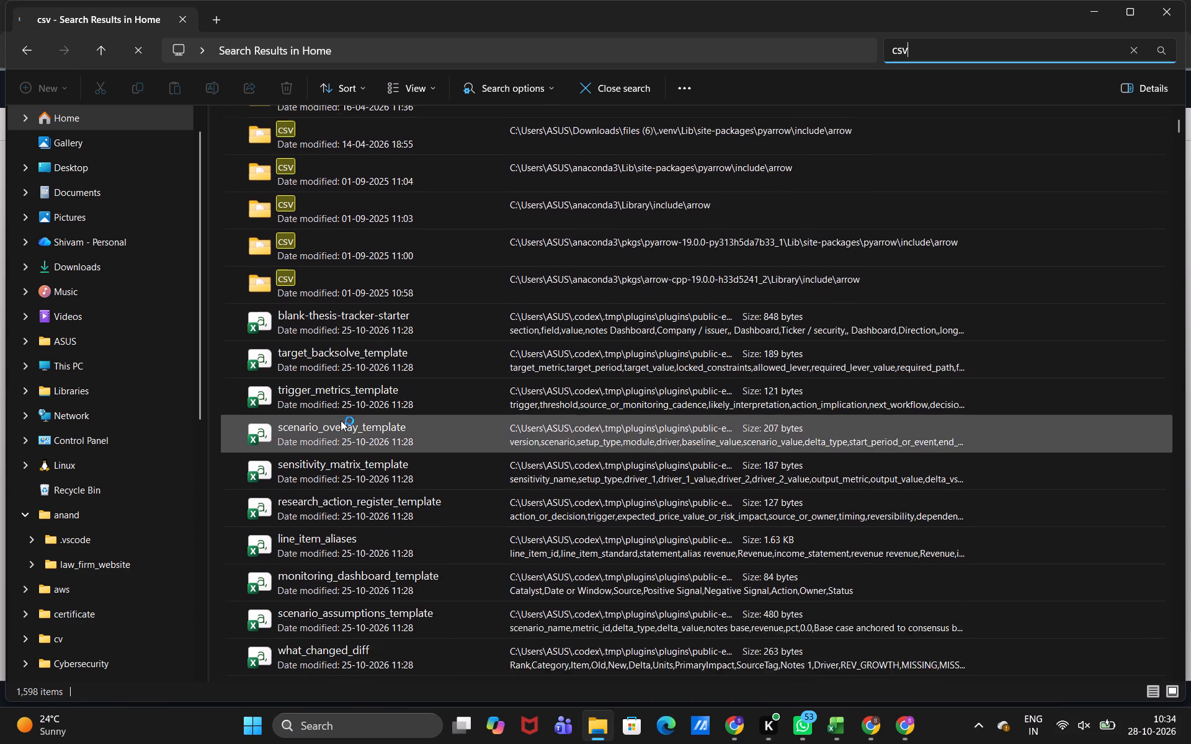
{"action": "scroll", "coordinate": [341, 420], "scroll_direction": "down", "scroll_amount": 8}
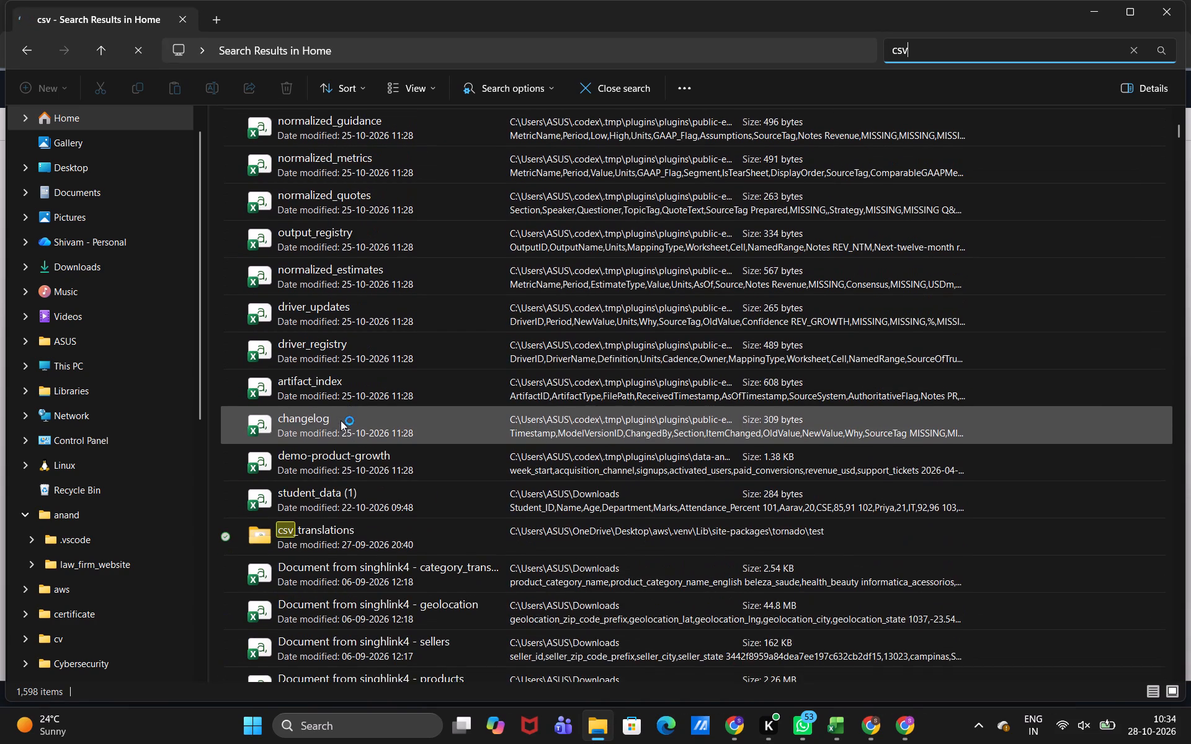
{"action": "scroll", "coordinate": [341, 420], "scroll_direction": "down", "scroll_amount": 3}
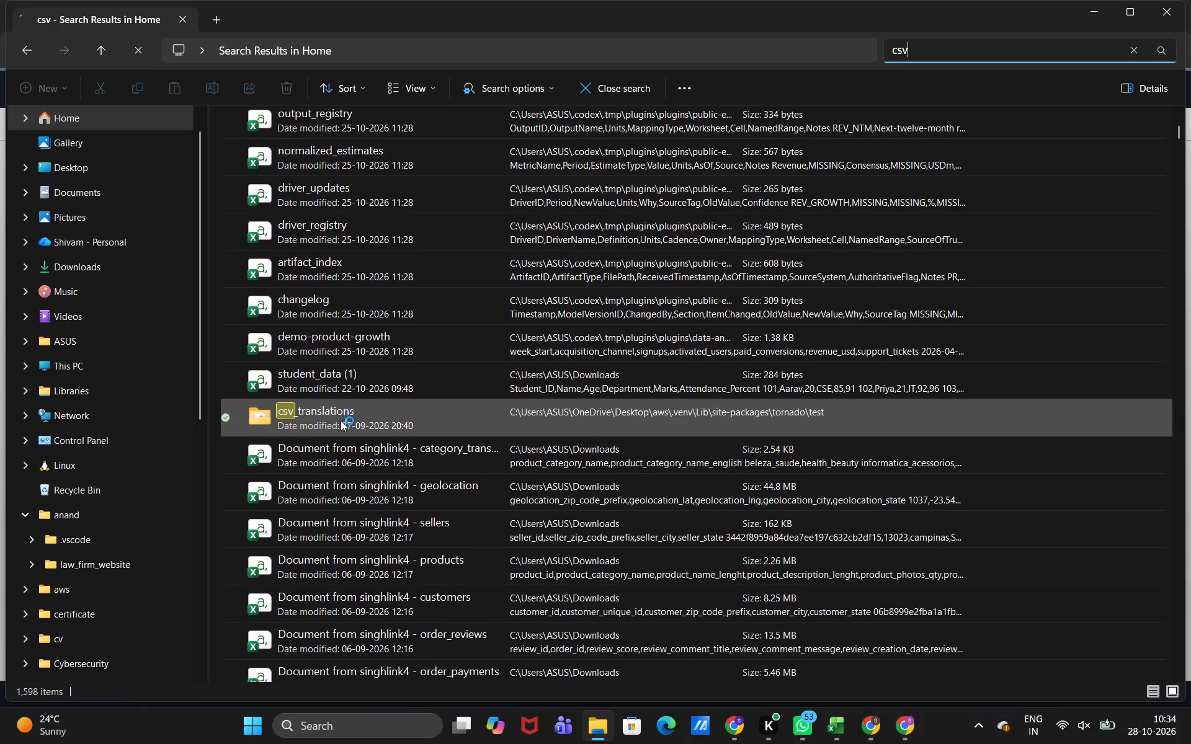
{"action": "scroll", "coordinate": [341, 420], "scroll_direction": "down", "scroll_amount": 2}
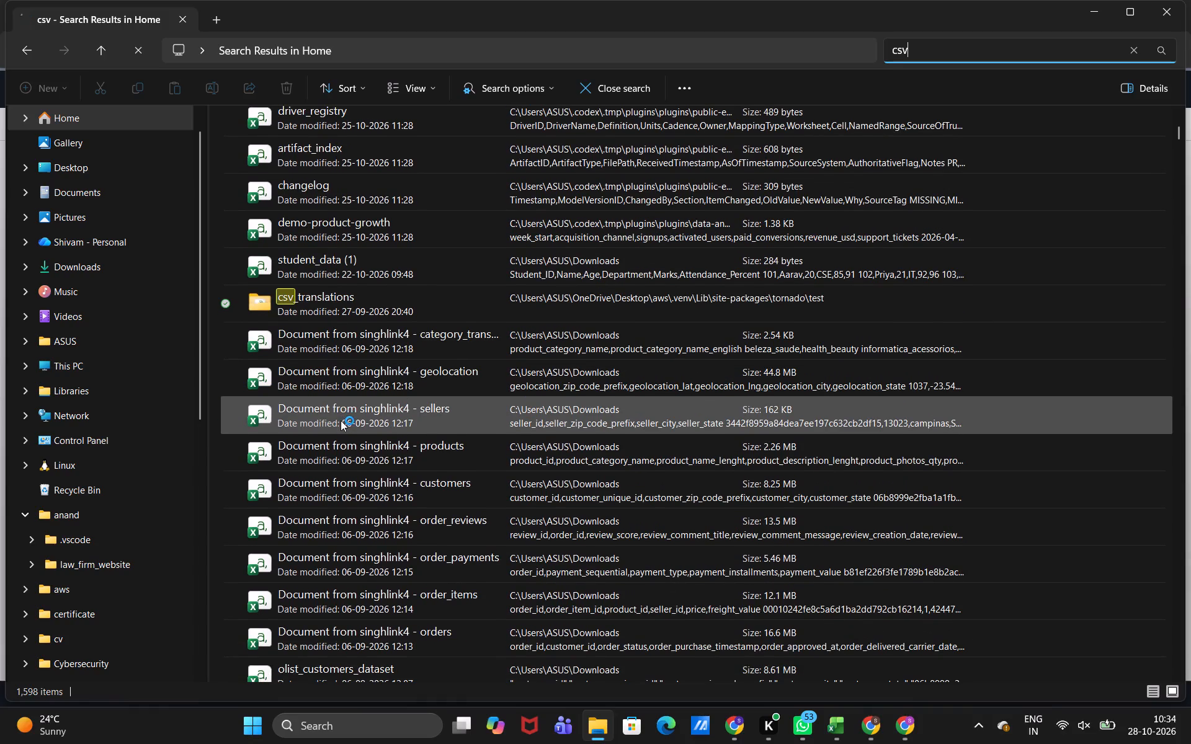
{"action": "scroll", "coordinate": [341, 420], "scroll_direction": "down", "scroll_amount": 6}
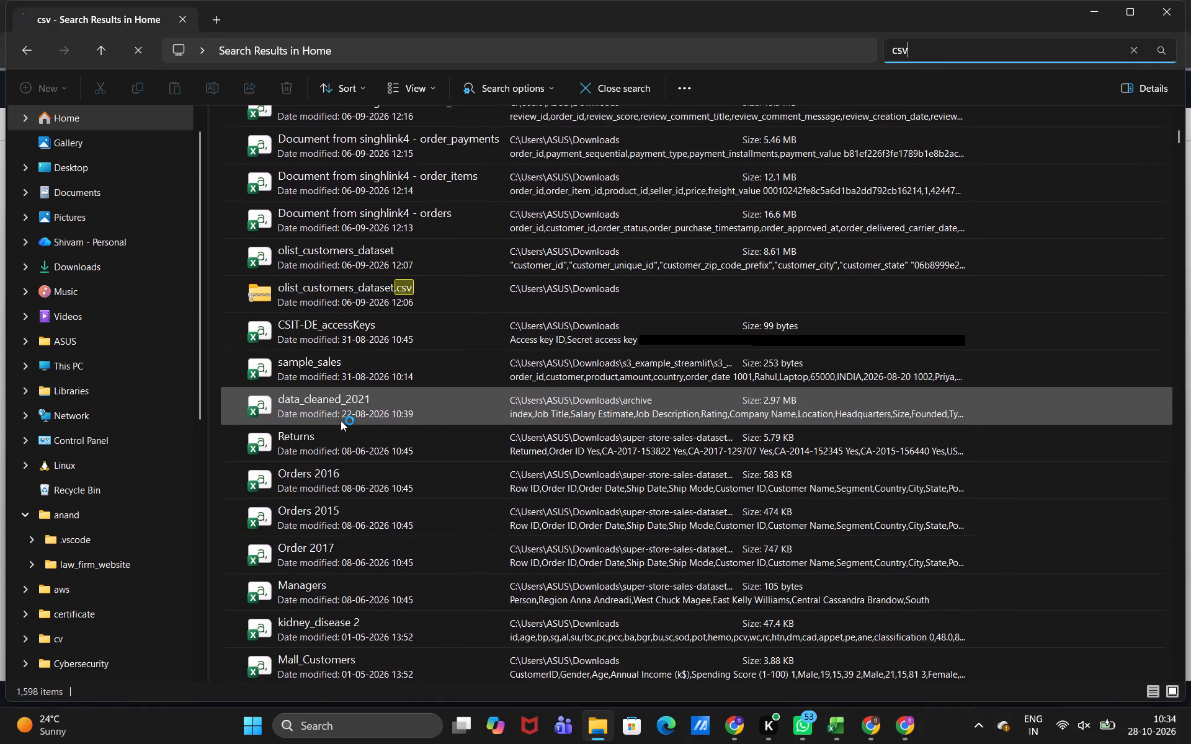
{"action": "scroll", "coordinate": [341, 420], "scroll_direction": "up", "scroll_amount": 13}
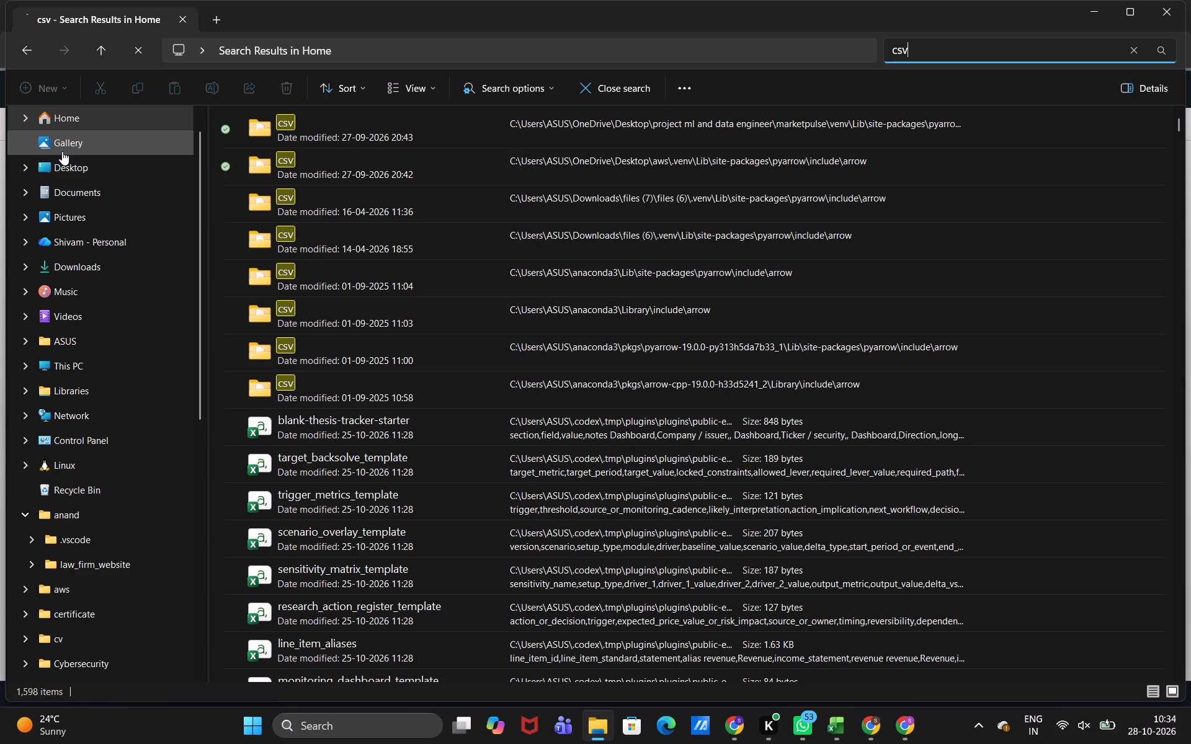
Look through the Downloads folder for a CSV file to upload.
{"action": "left_click", "coordinate": [63, 199]}
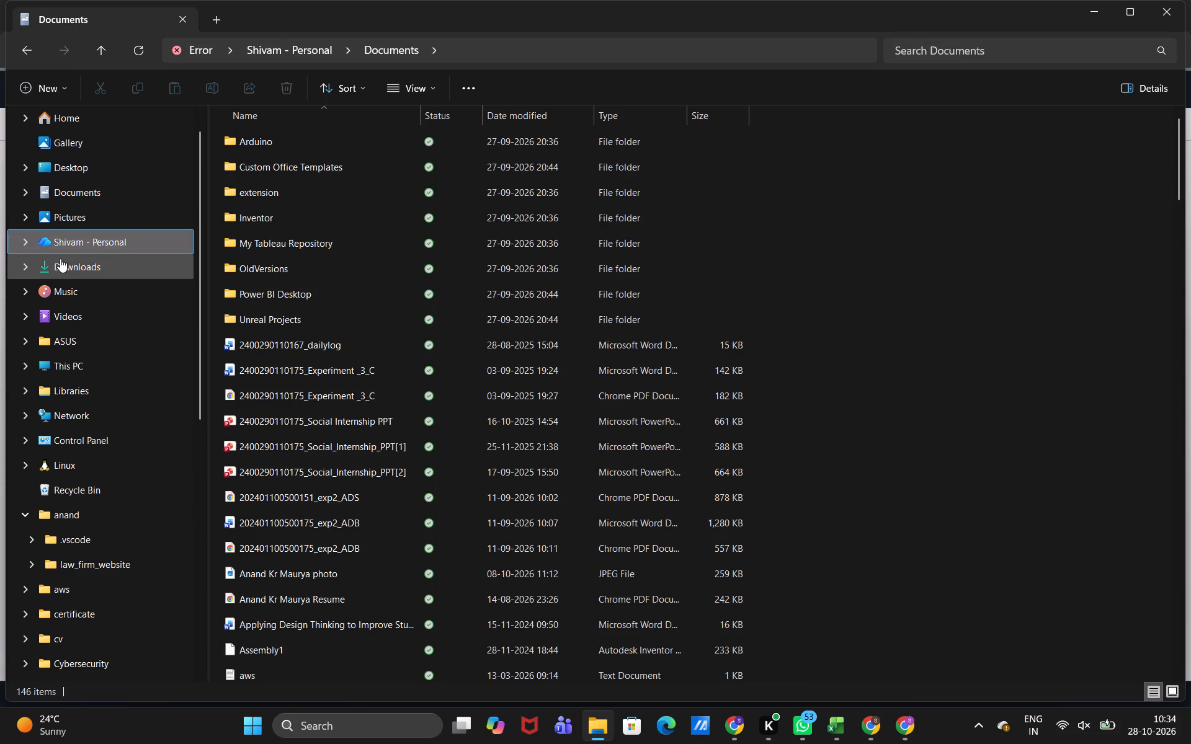
{"action": "left_click", "coordinate": [60, 259]}
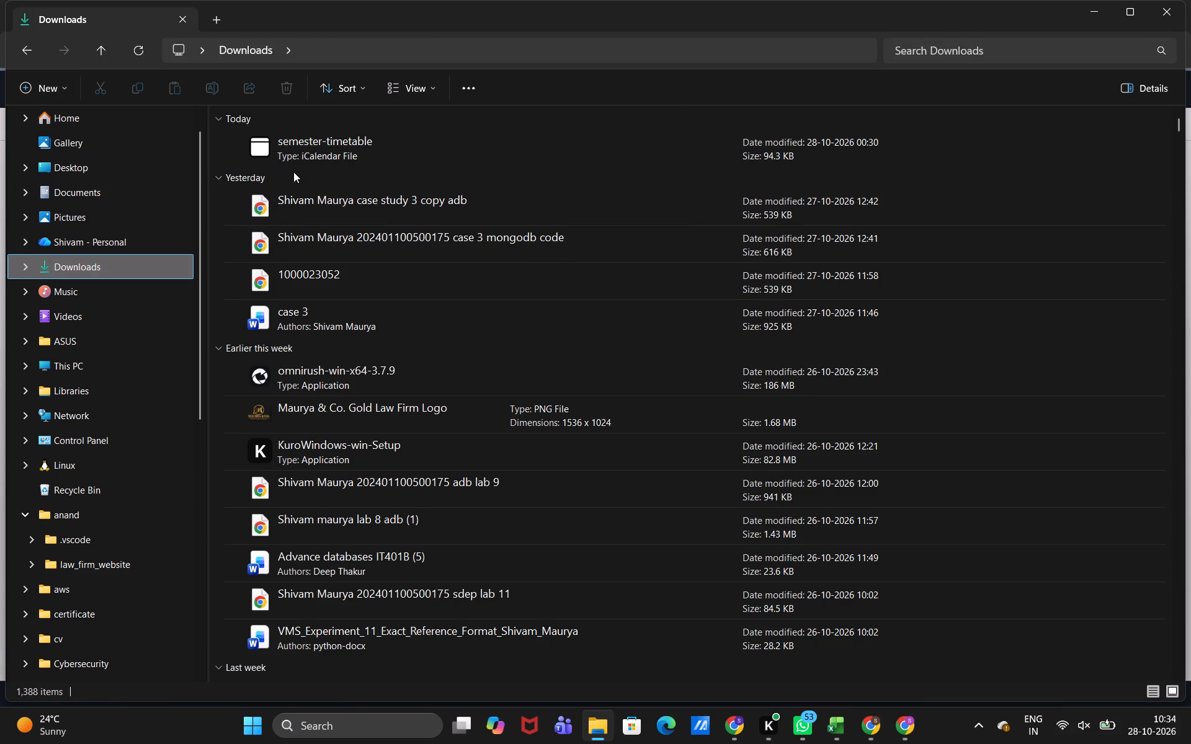
{"action": "scroll", "coordinate": [308, 534], "scroll_direction": "down", "scroll_amount": 2}
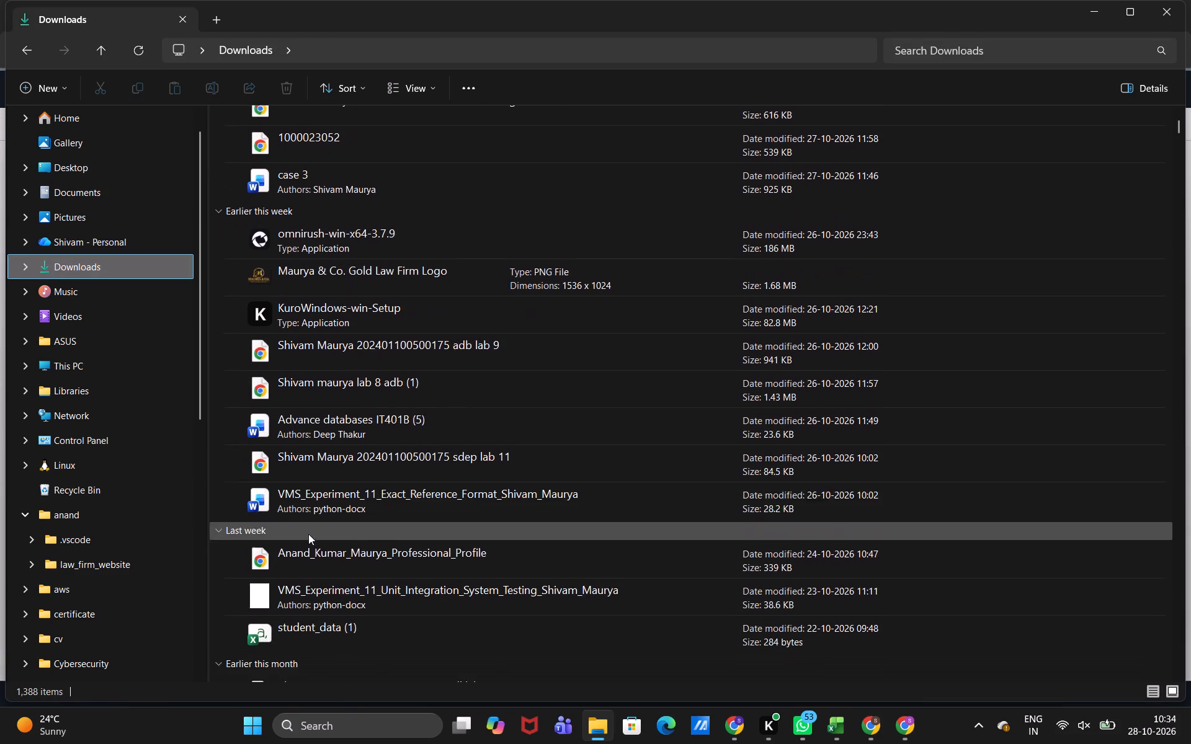
{"action": "scroll", "coordinate": [308, 534], "scroll_direction": "down", "scroll_amount": 2}
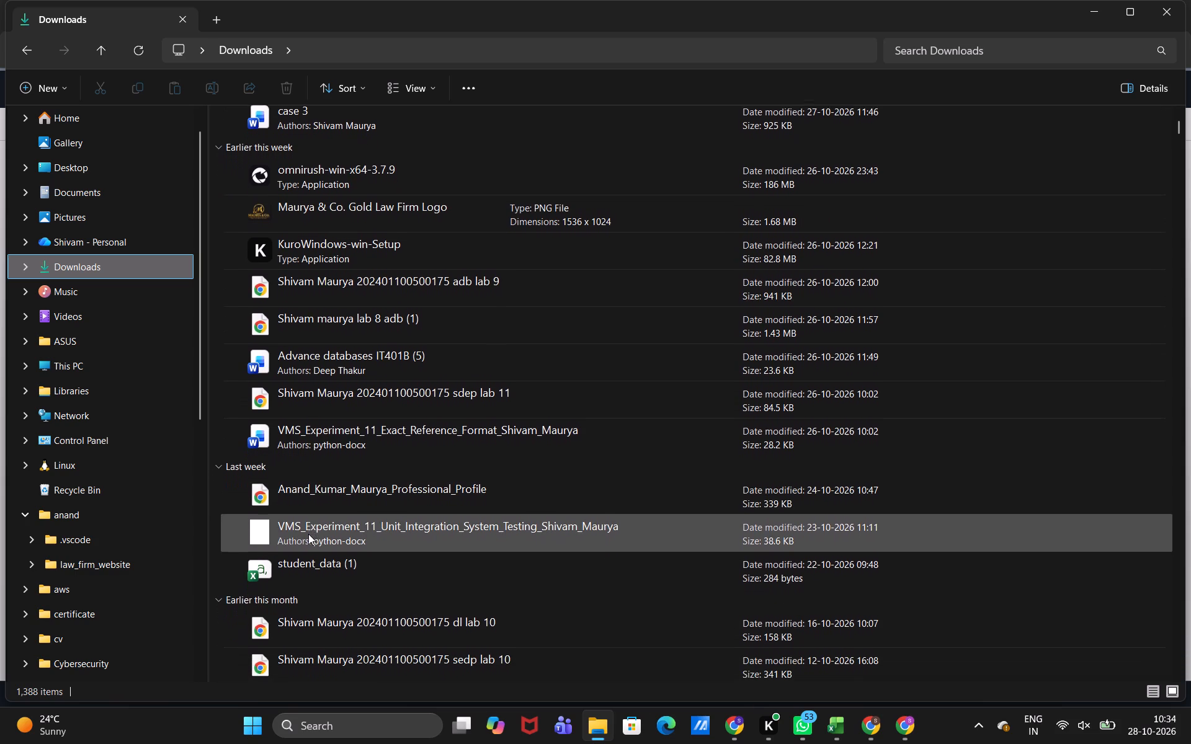
{"action": "scroll", "coordinate": [308, 534], "scroll_direction": "down", "scroll_amount": 1}
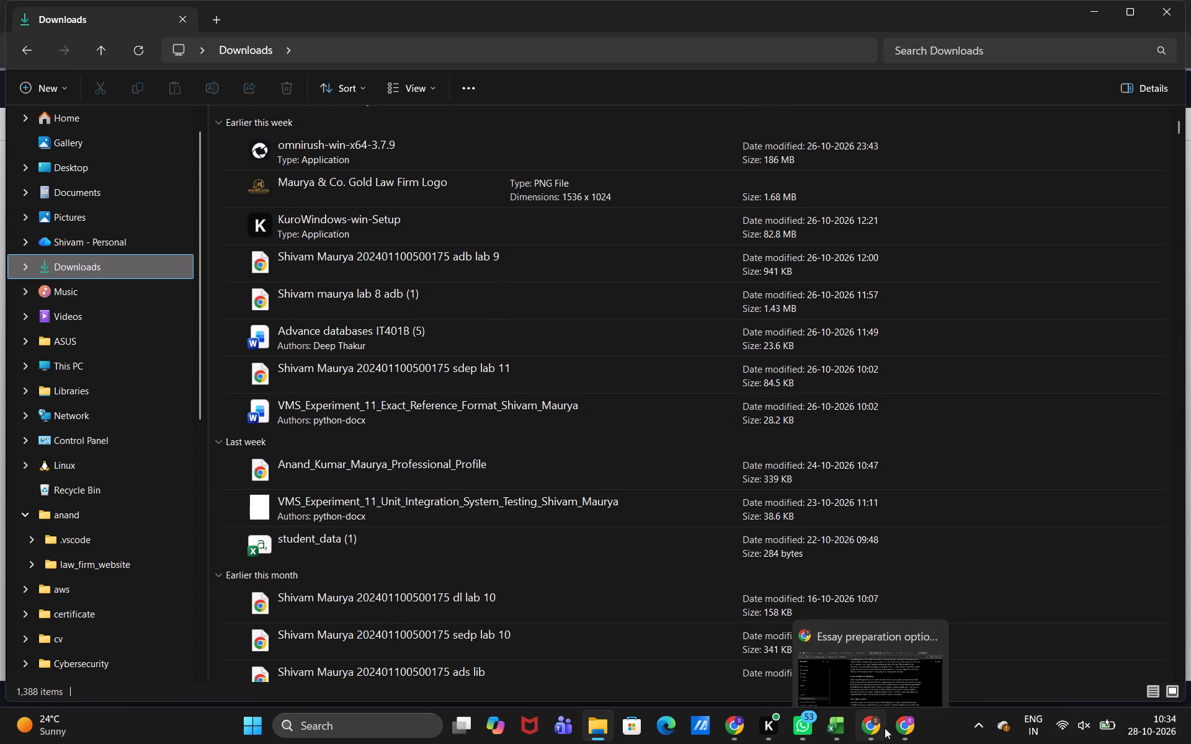
Switch to Chrome and open the upload page of the s3-csit-shivam bucket.
{"action": "left_click", "coordinate": [903, 730]}
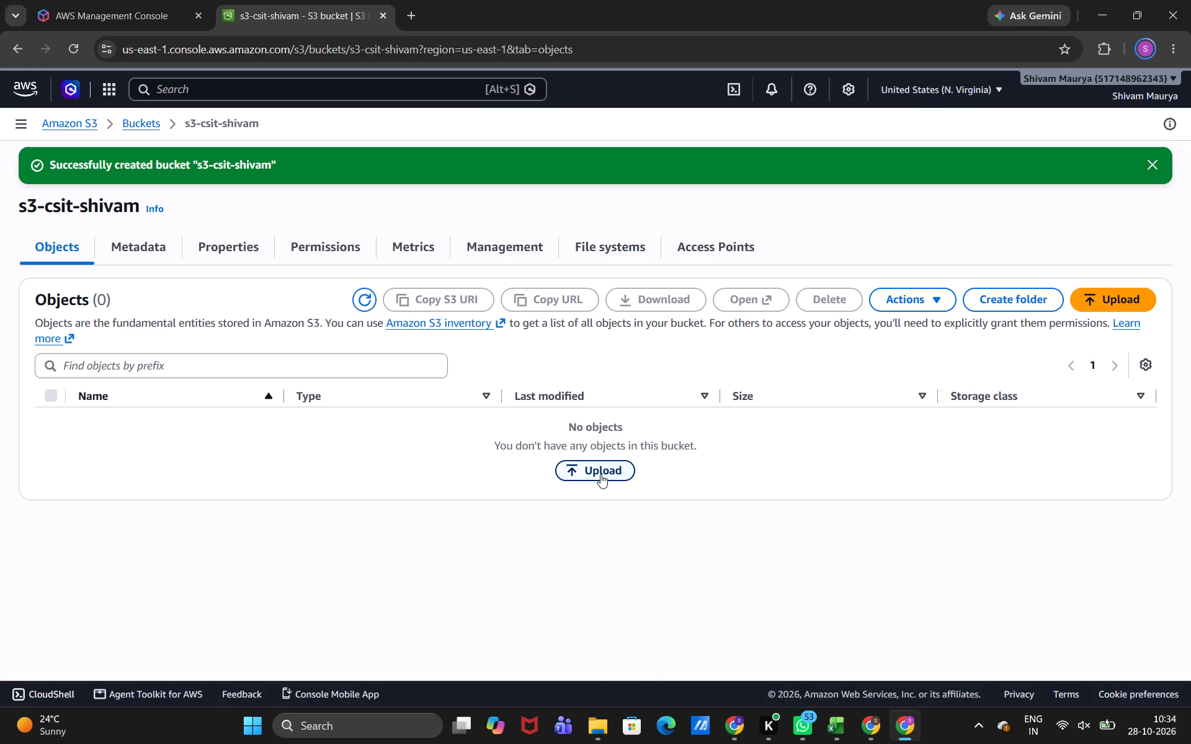
{"action": "left_click", "coordinate": [600, 474]}
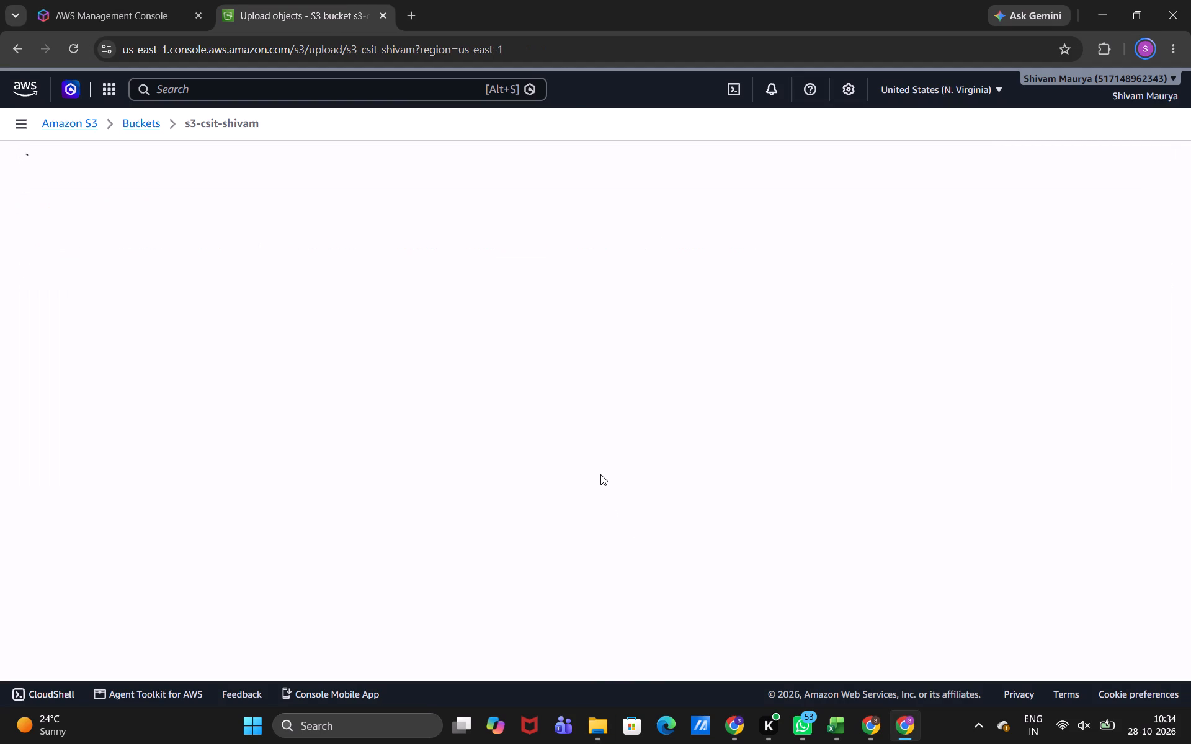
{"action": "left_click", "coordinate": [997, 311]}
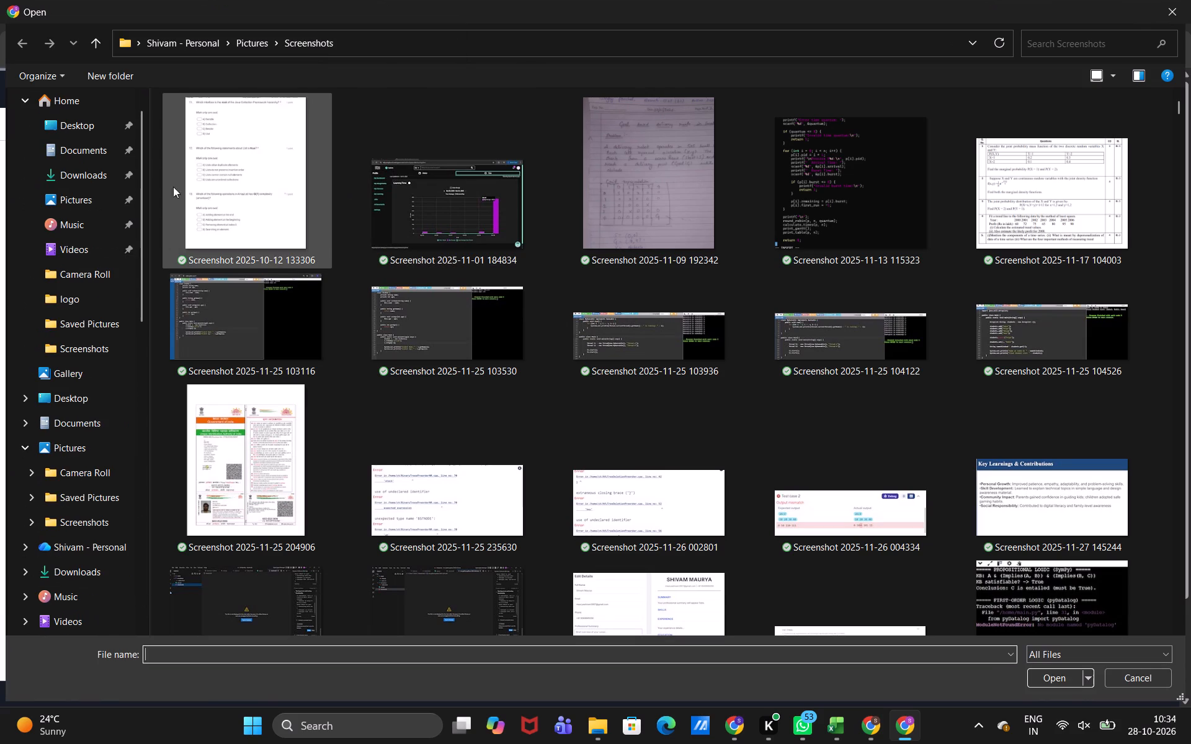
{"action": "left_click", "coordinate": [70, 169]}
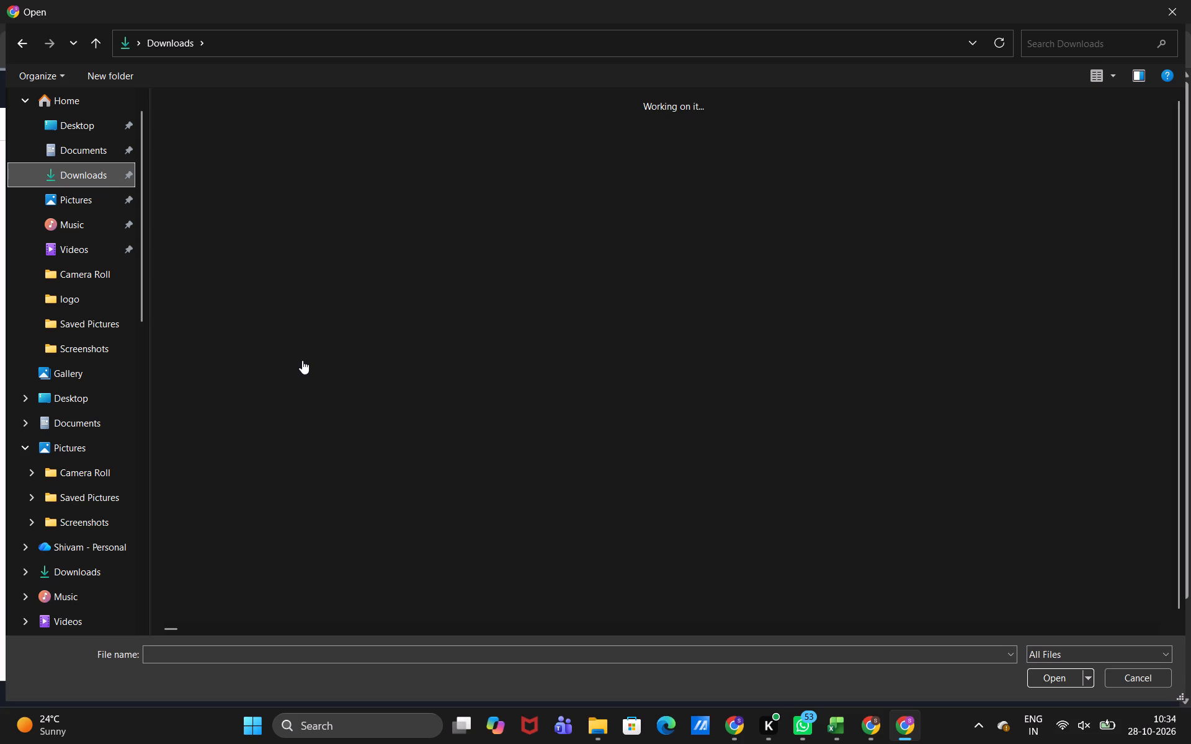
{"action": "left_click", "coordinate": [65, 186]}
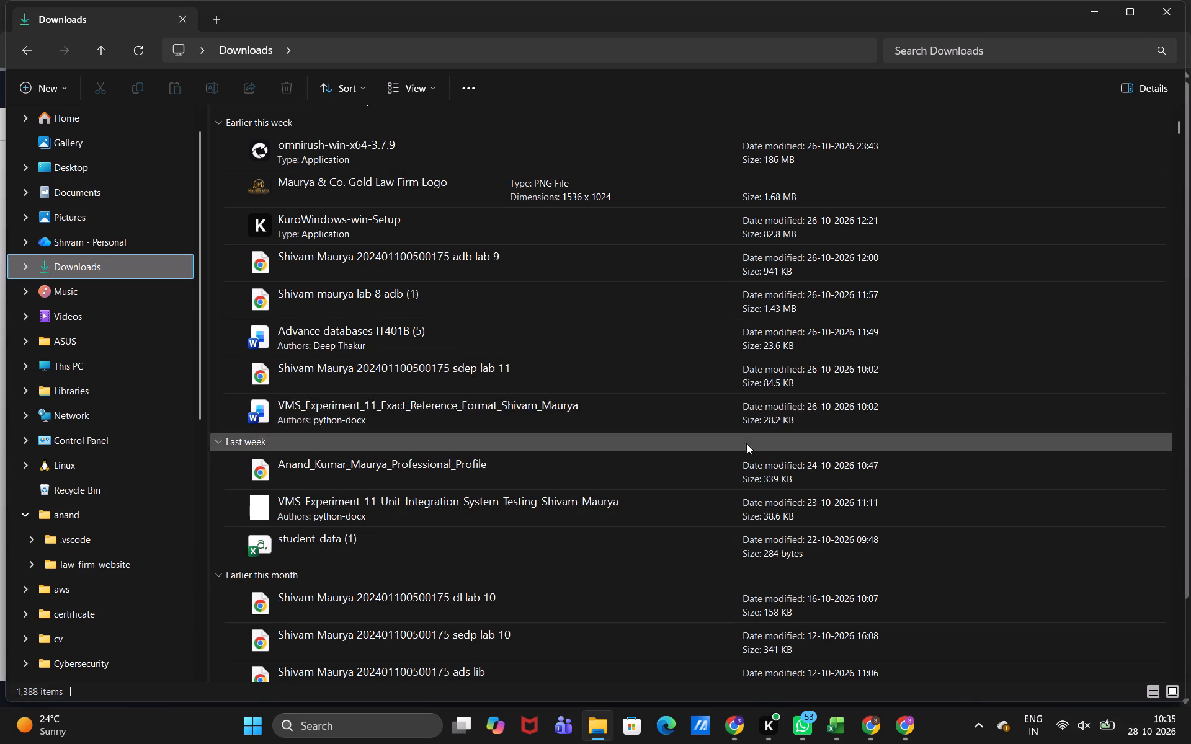
Return to Chrome and upload student_data (1).csv from the Downloads folder to the s3-csit-shivam bucket.
{"action": "left_click", "coordinate": [898, 735]}
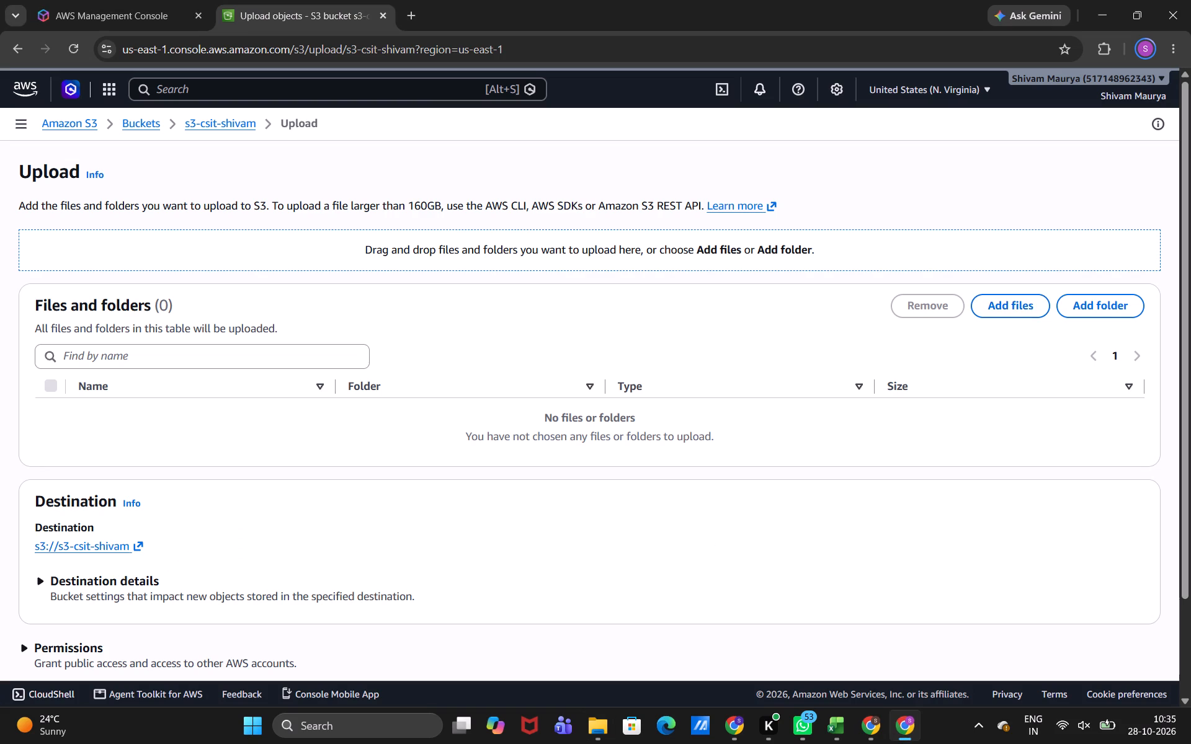
{"action": "left_click", "coordinate": [1008, 310]}
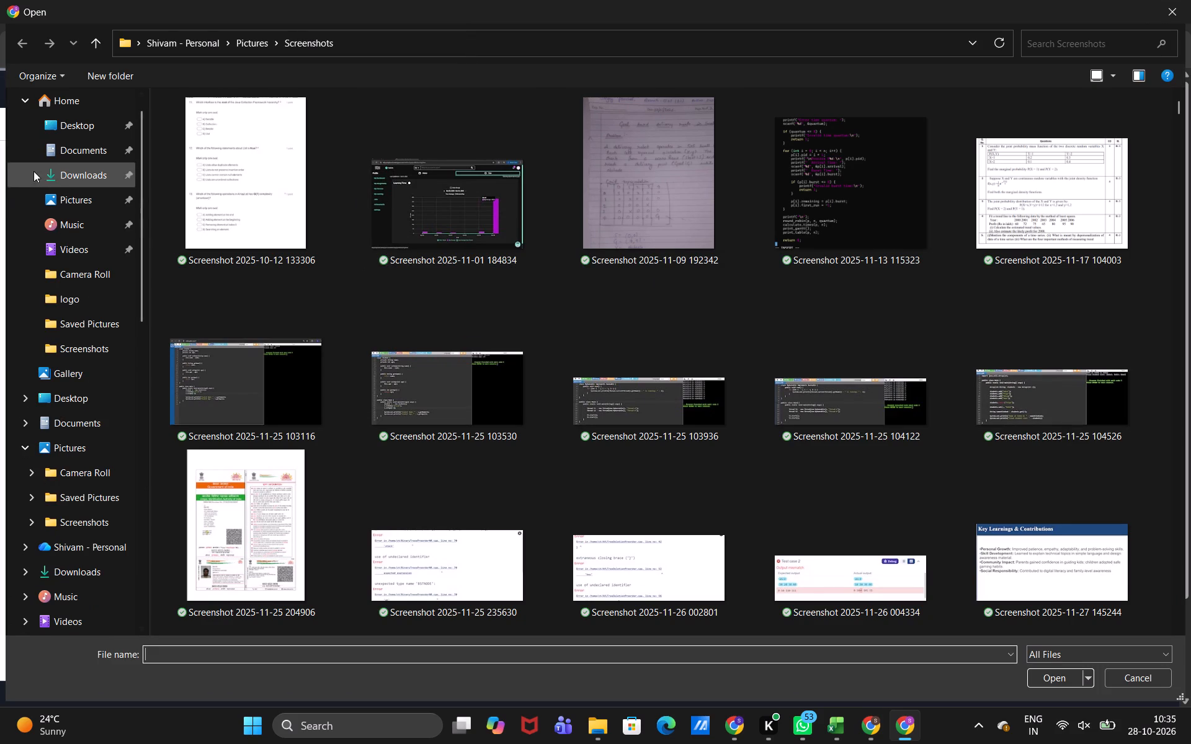
{"action": "left_click", "coordinate": [58, 574]}
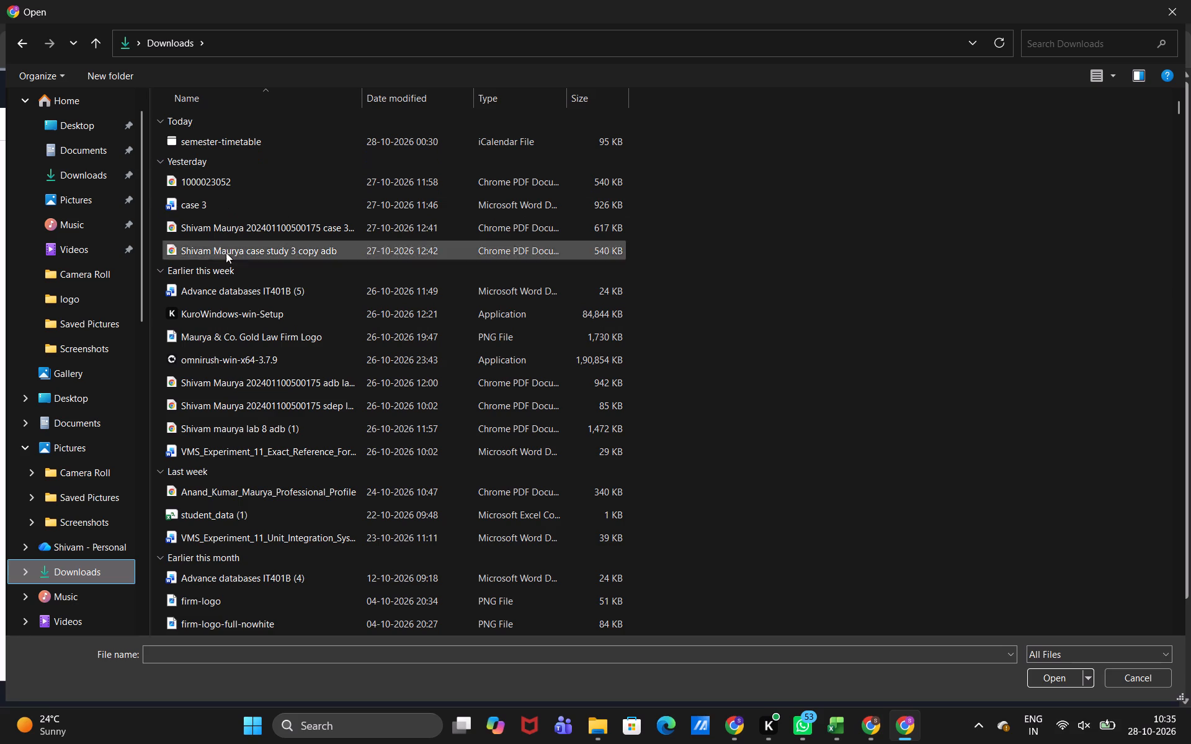
{"action": "left_click", "coordinate": [212, 521]}
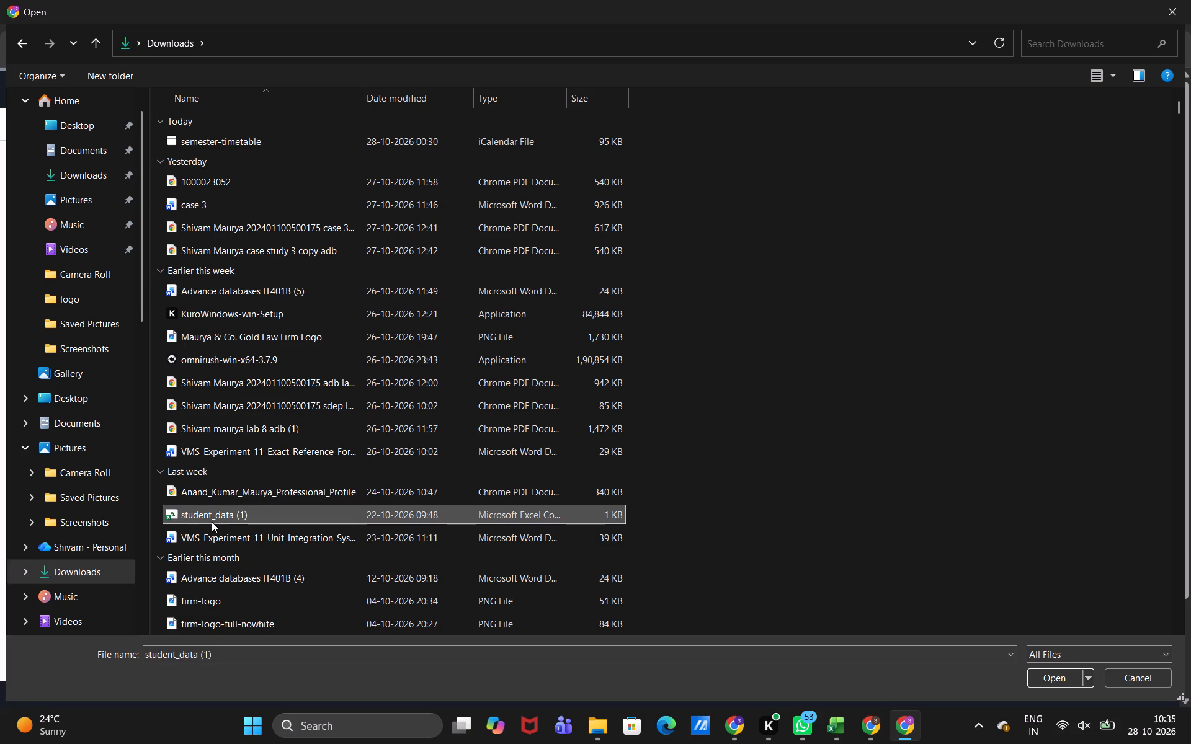
{"action": "left_click", "coordinate": [1040, 680]}
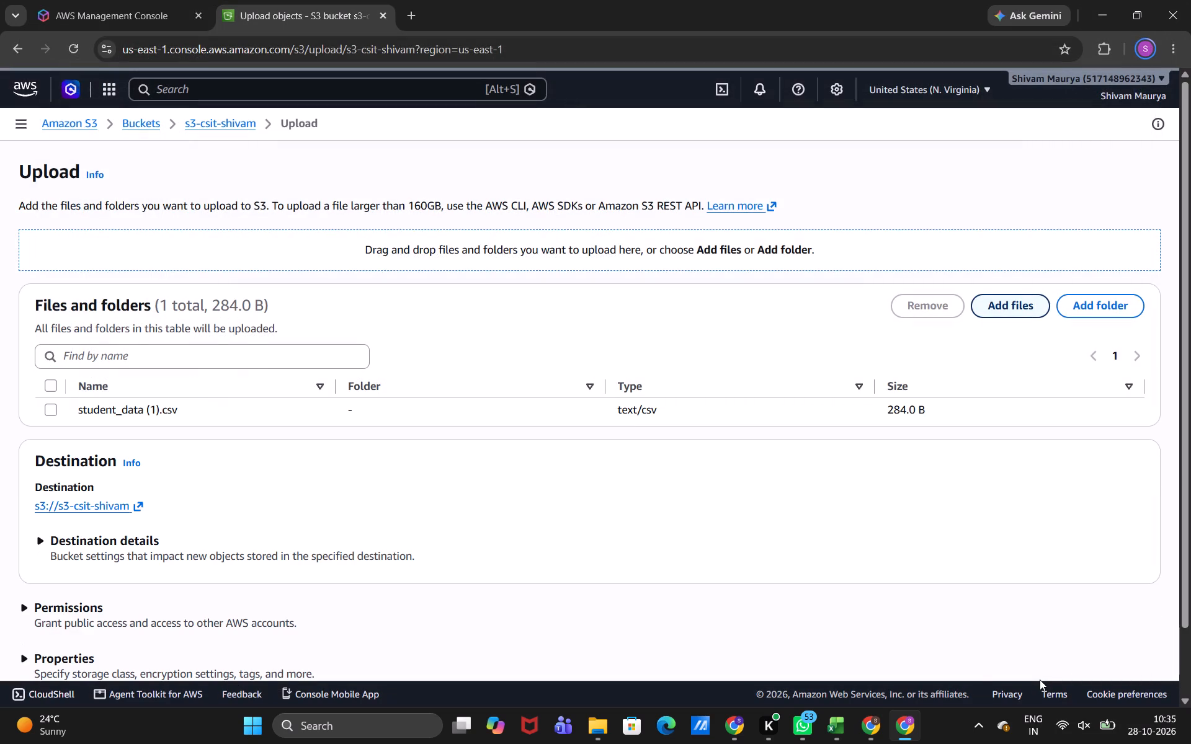
{"action": "scroll", "coordinate": [360, 542], "scroll_direction": "down", "scroll_amount": 5}
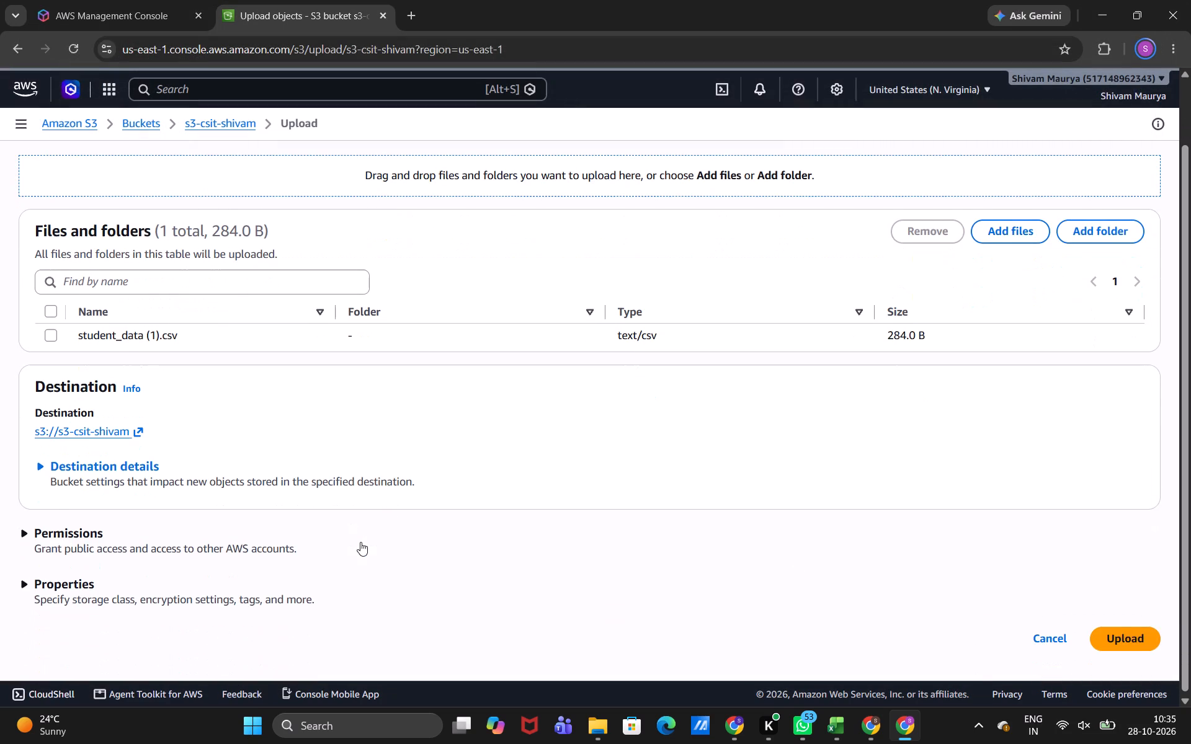
{"action": "left_click", "coordinate": [1135, 632]}
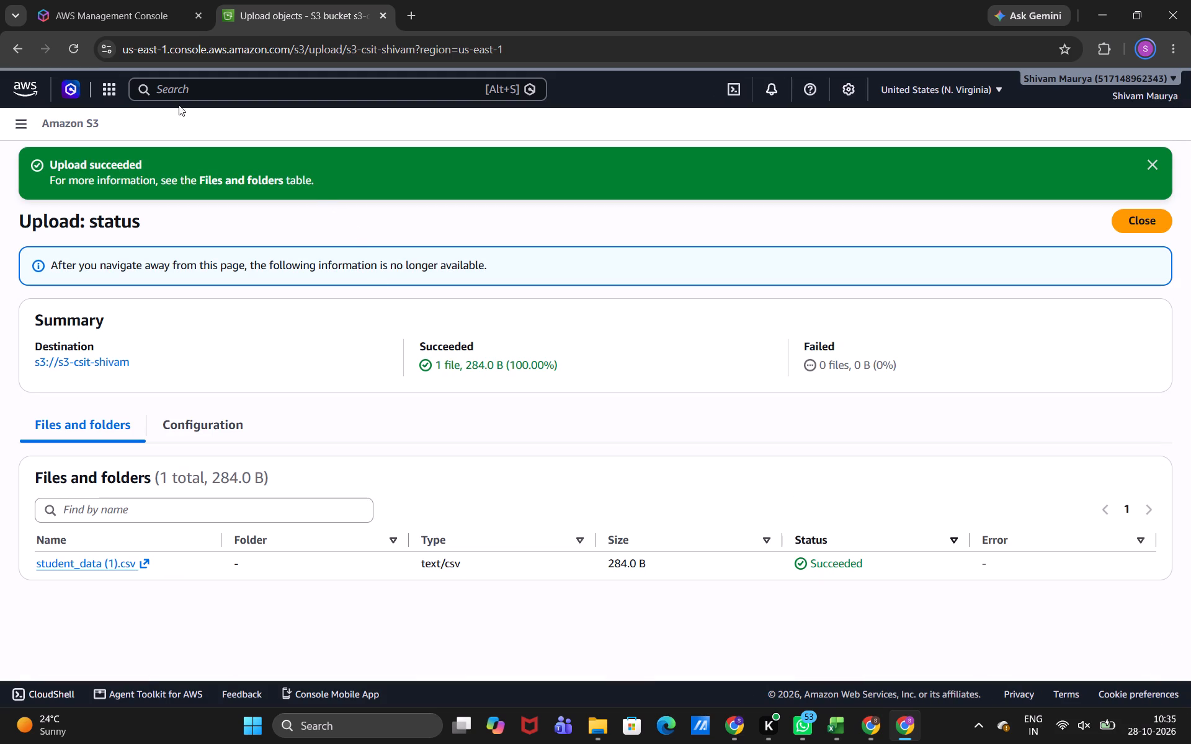
{"action": "scroll", "coordinate": [69, 469], "scroll_direction": "down", "scroll_amount": 4}
Search the AWS console for role, open IAM and go to its list of roles.
{"action": "left_click", "coordinate": [165, 86]}
{"action": "type", "text": "rol"}
{"action": "key", "text": "e"}
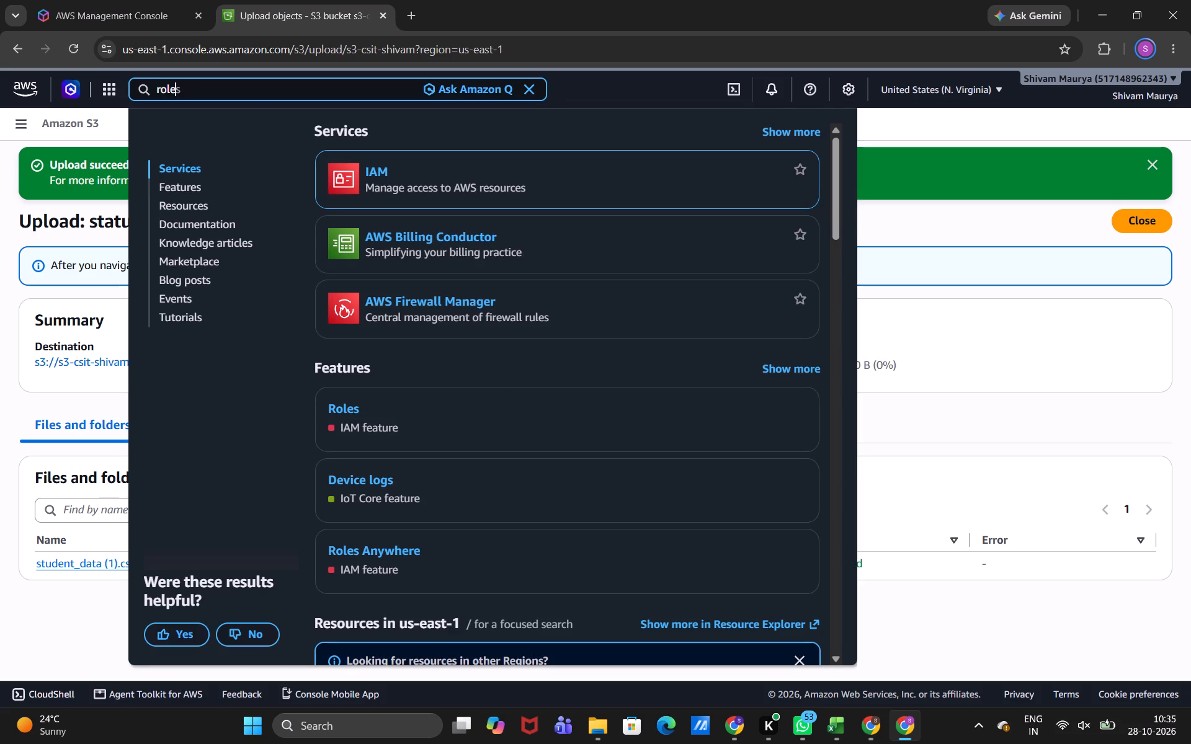
{"action": "left_click", "coordinate": [375, 167]}
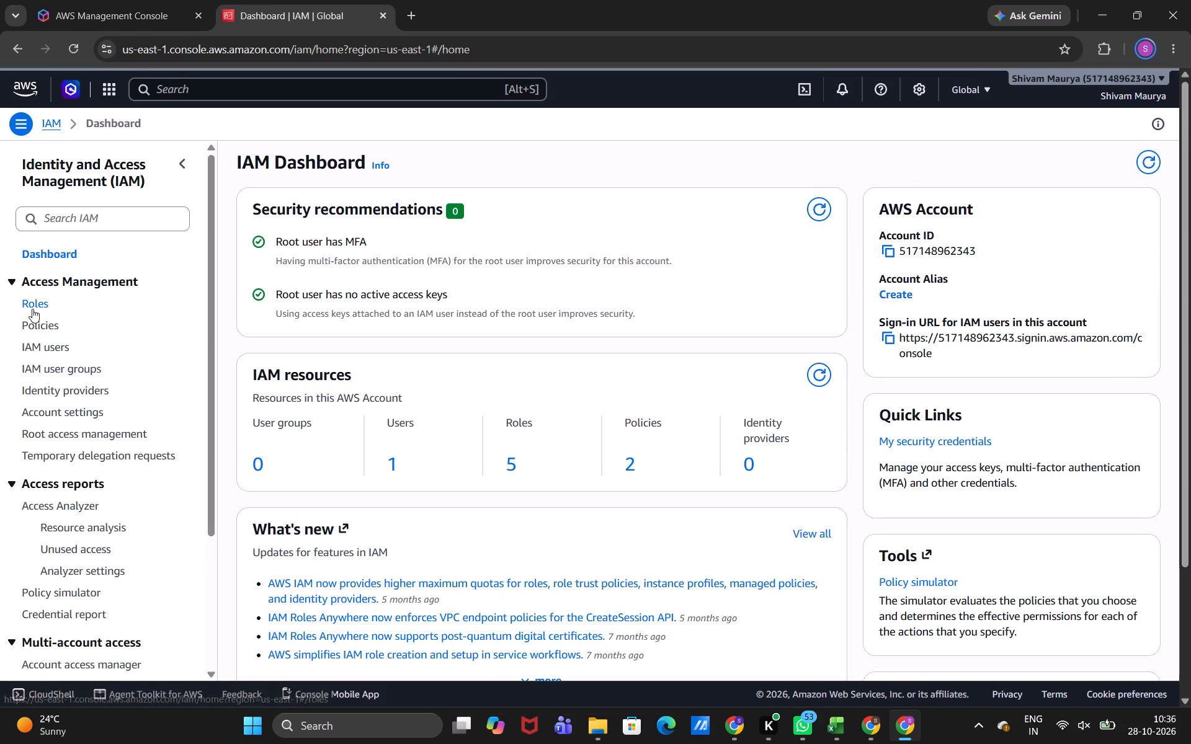
{"action": "left_click", "coordinate": [32, 309]}
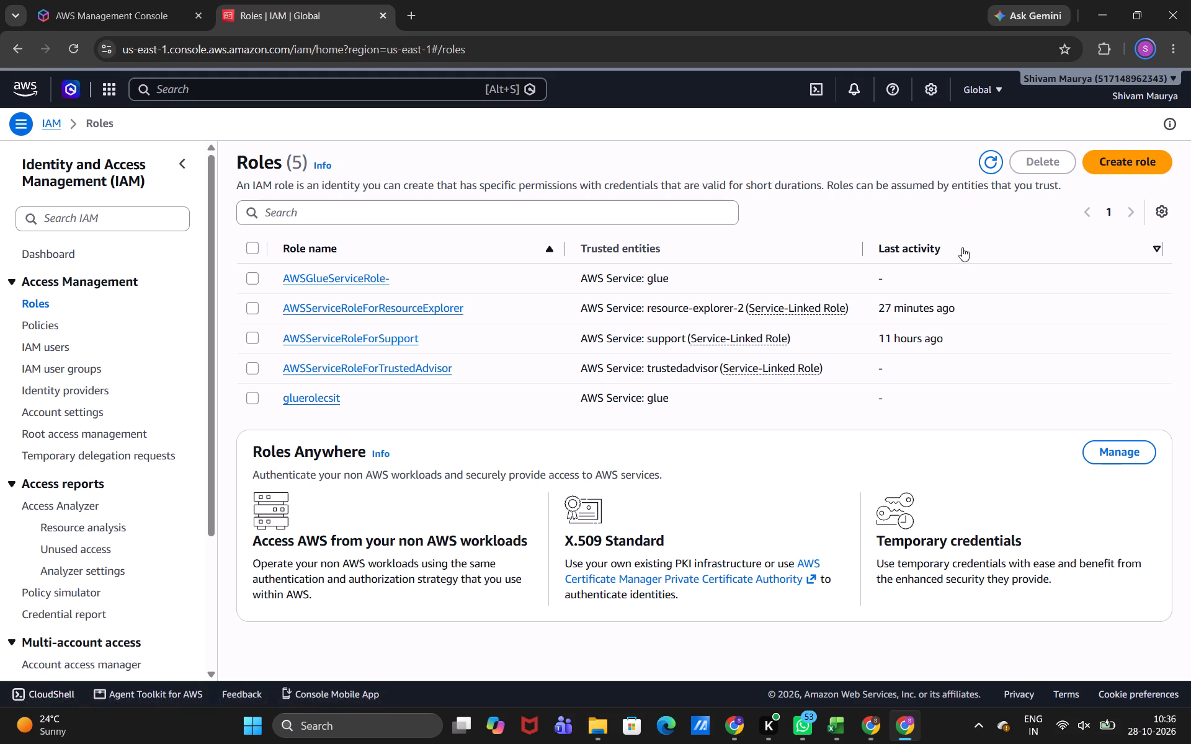
Start a new IAM role with AWS service as trusted entity type and Glue as use case, and proceed to its permissions.
{"action": "left_click", "coordinate": [1102, 161]}
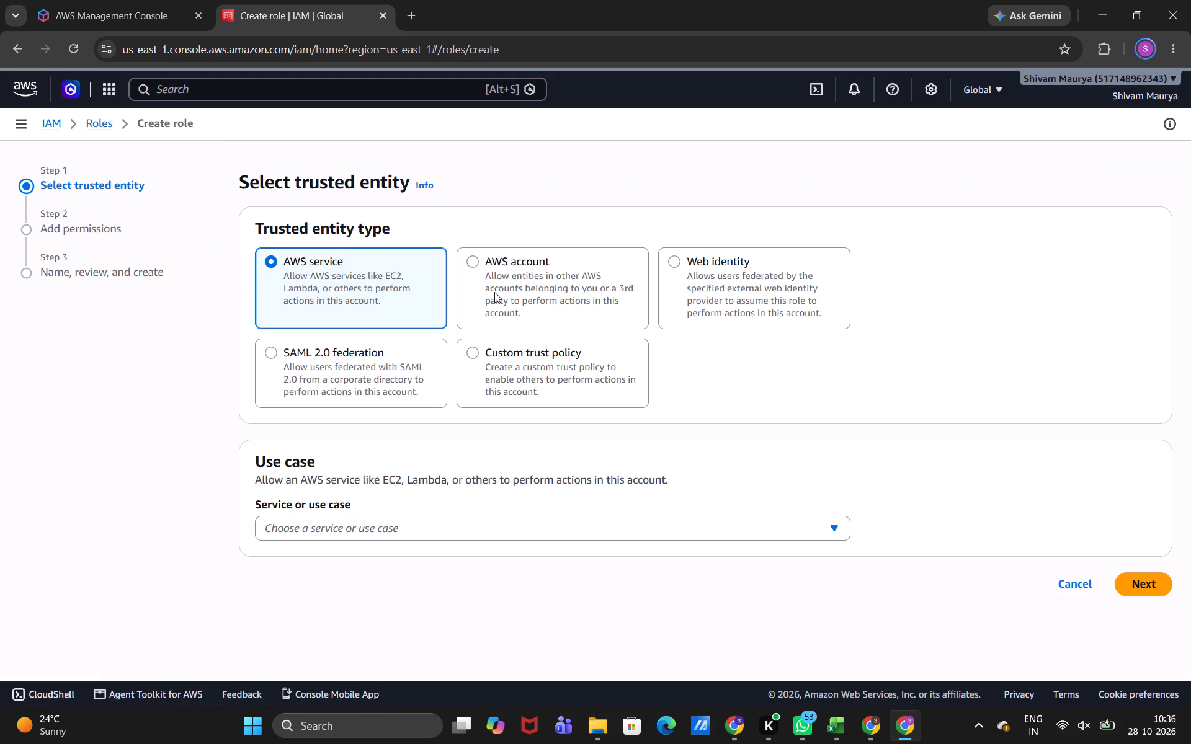
{"action": "left_click", "coordinate": [351, 525]}
{"action": "key", "text": "g"}
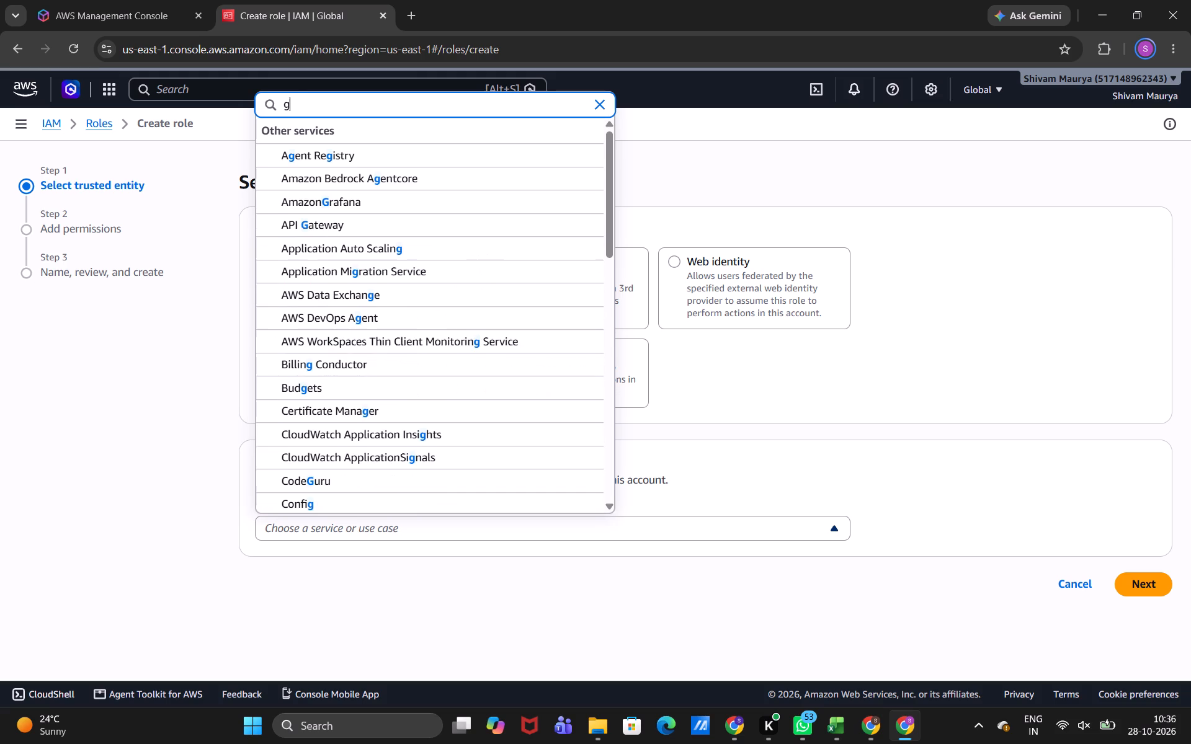
{"action": "type", "text": "lu"}
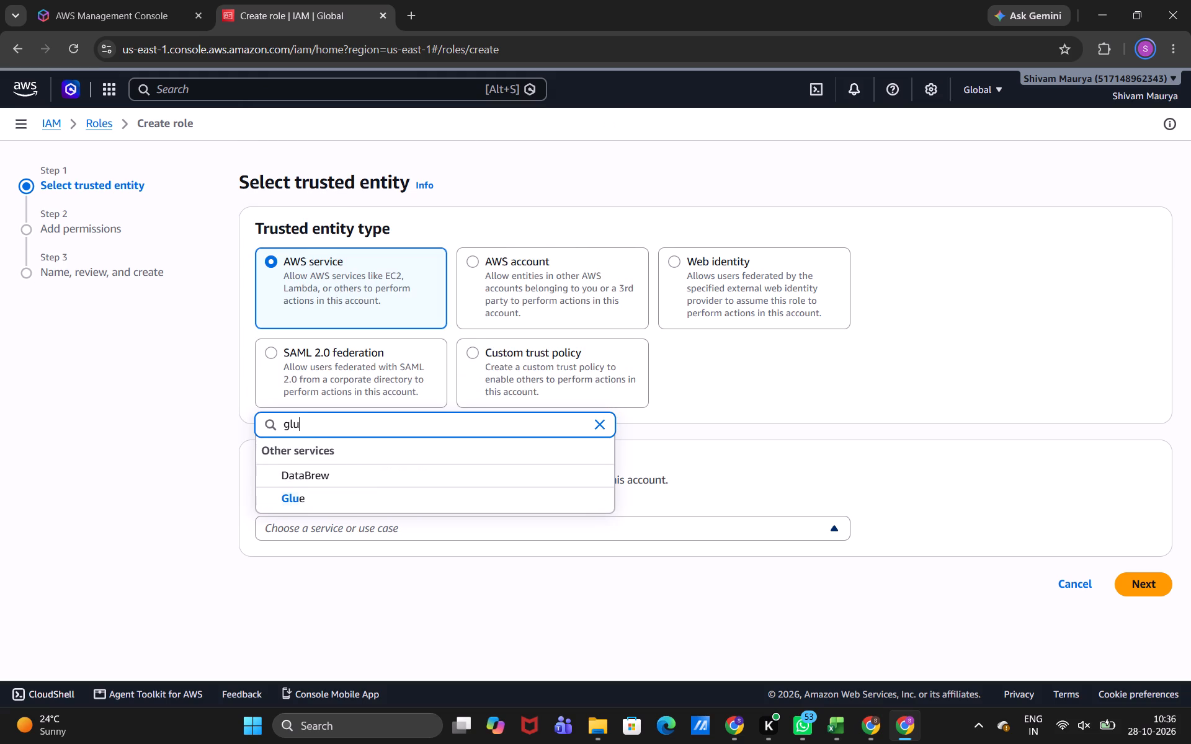
{"action": "left_click", "coordinate": [305, 500]}
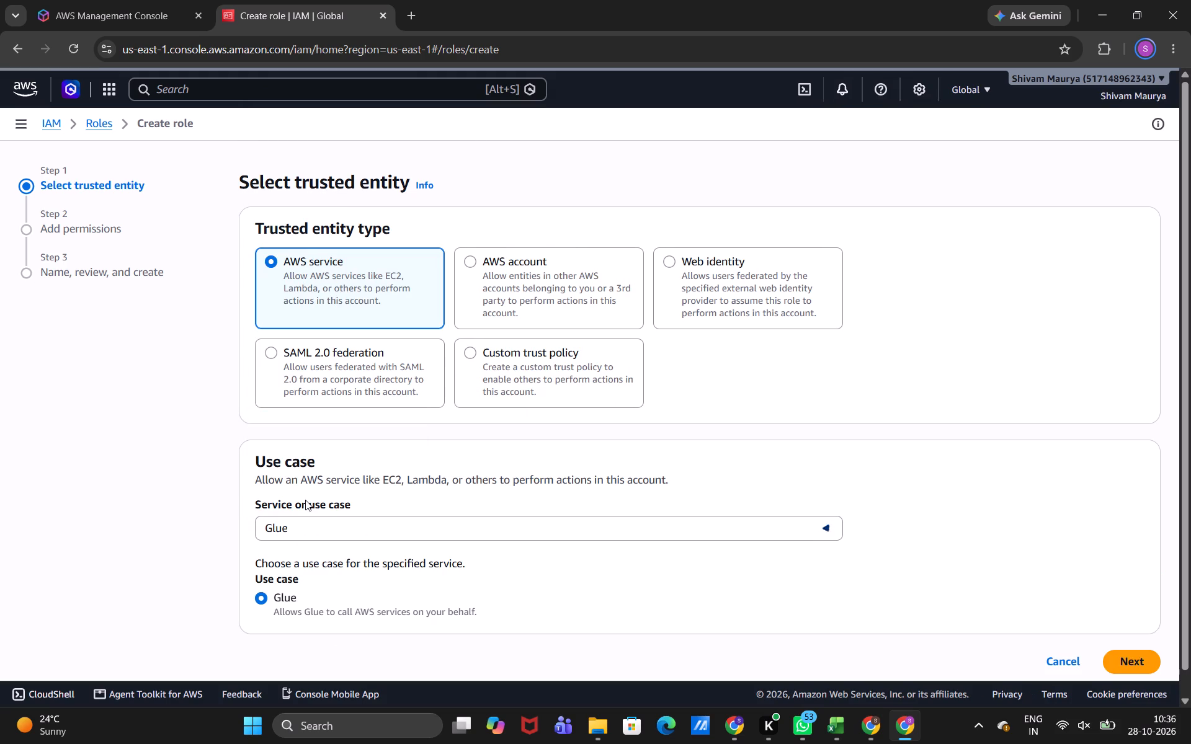
{"action": "left_click", "coordinate": [1120, 669]}
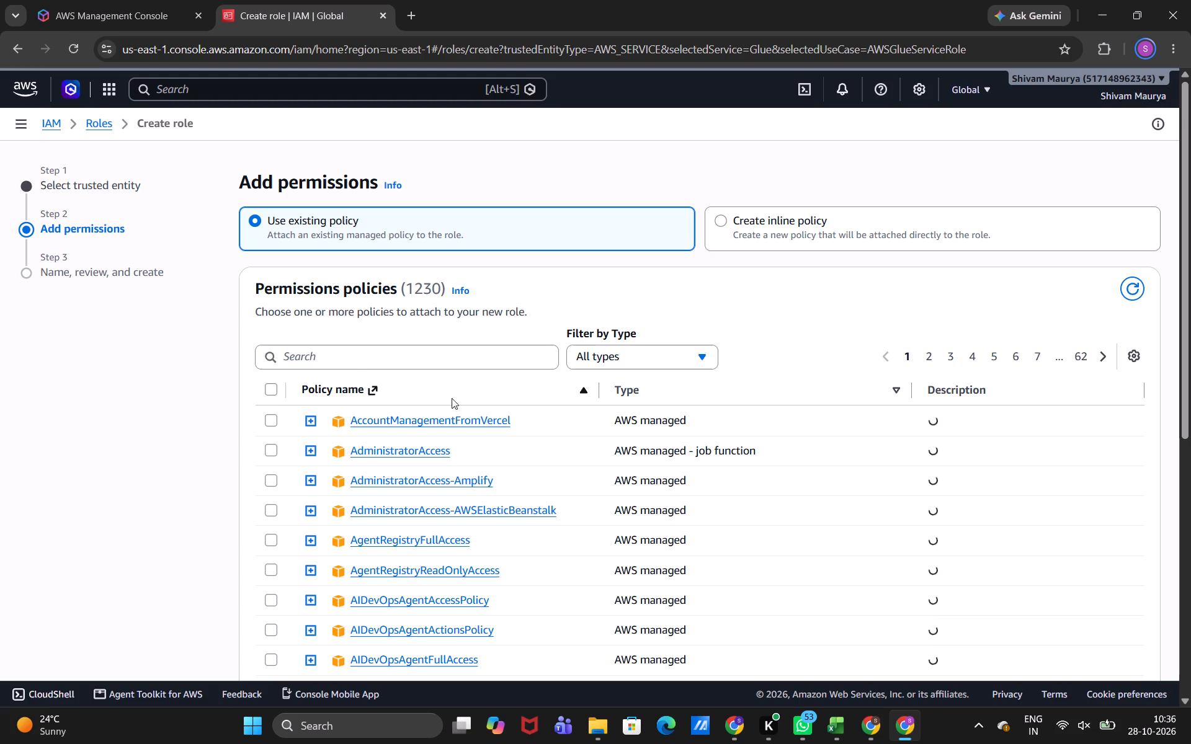
Filter the permissions policies by s3.
{"action": "left_click", "coordinate": [308, 360]}
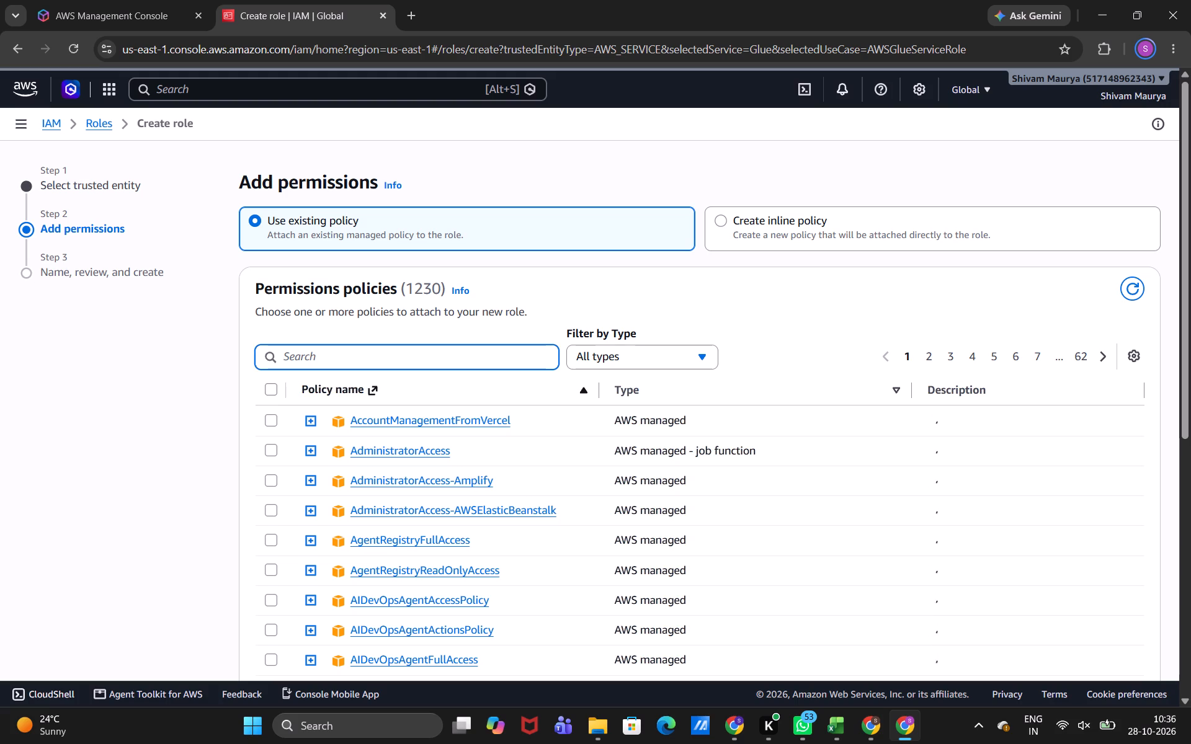
{"action": "type", "text": "s3"}
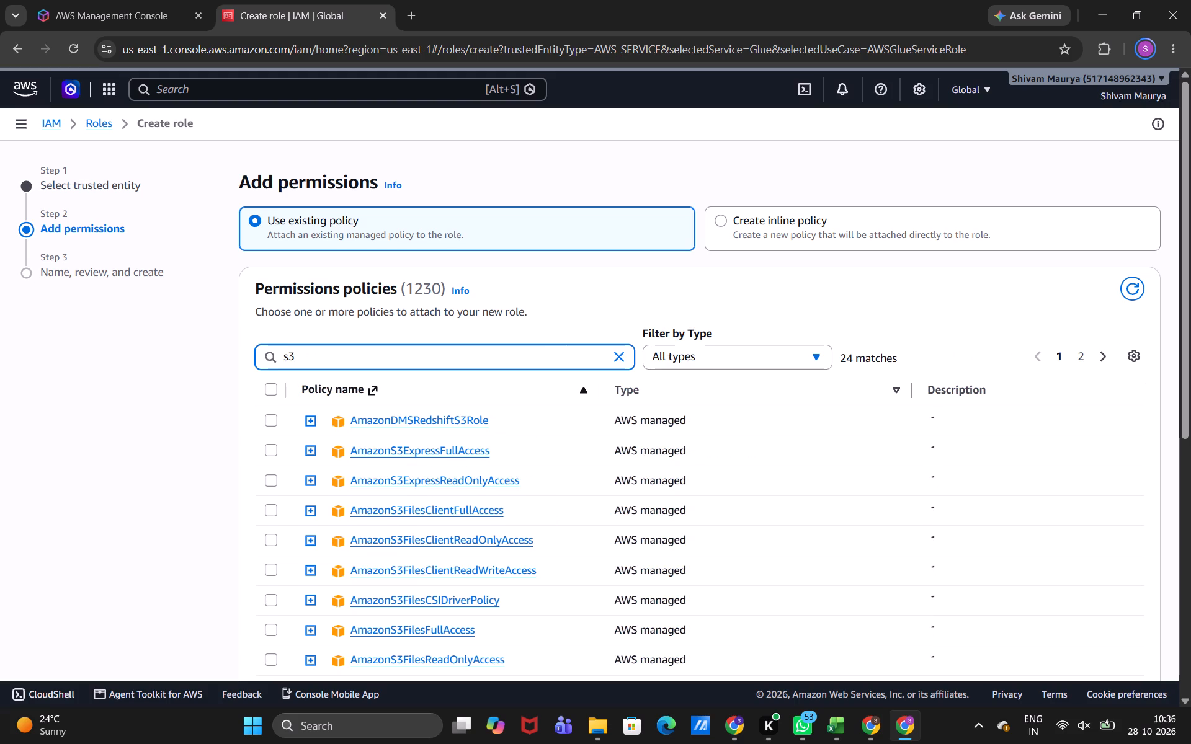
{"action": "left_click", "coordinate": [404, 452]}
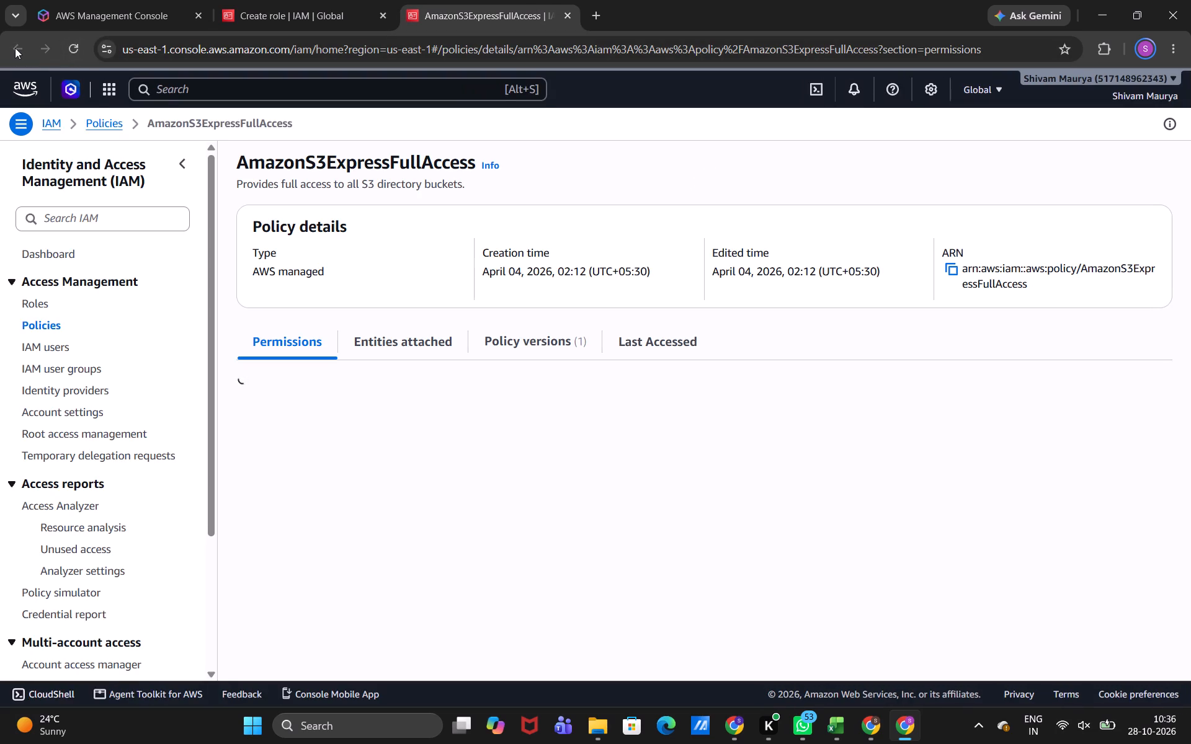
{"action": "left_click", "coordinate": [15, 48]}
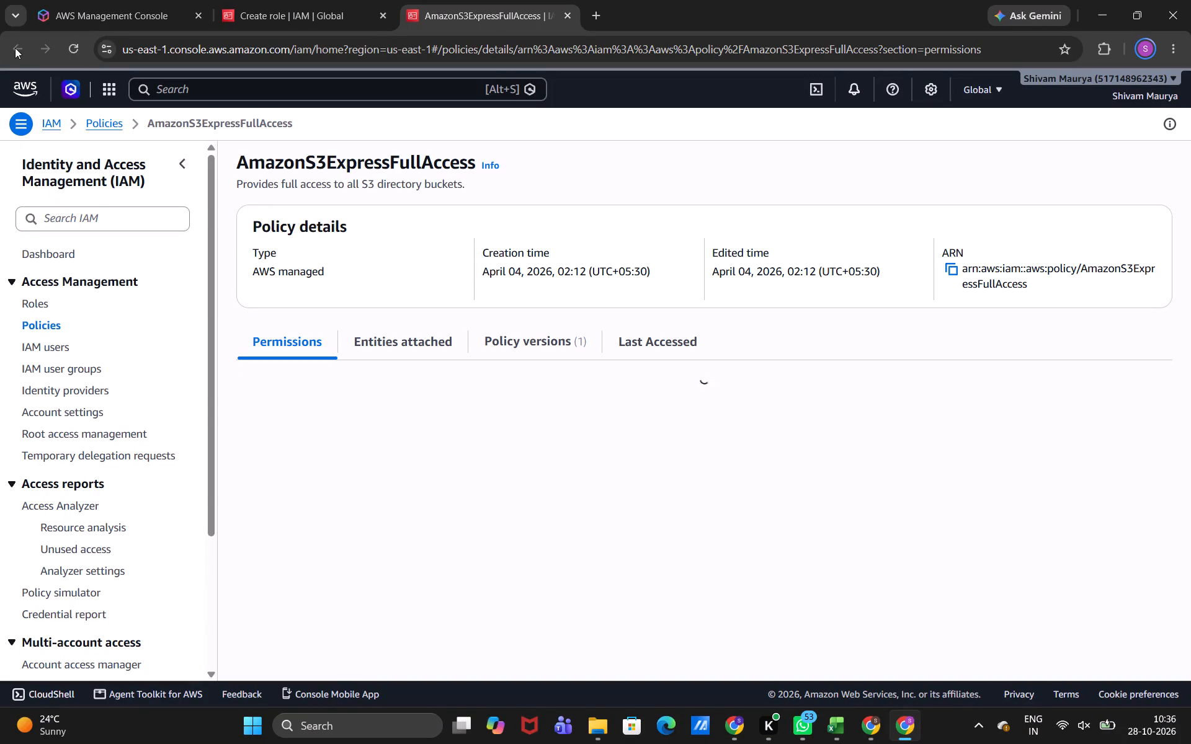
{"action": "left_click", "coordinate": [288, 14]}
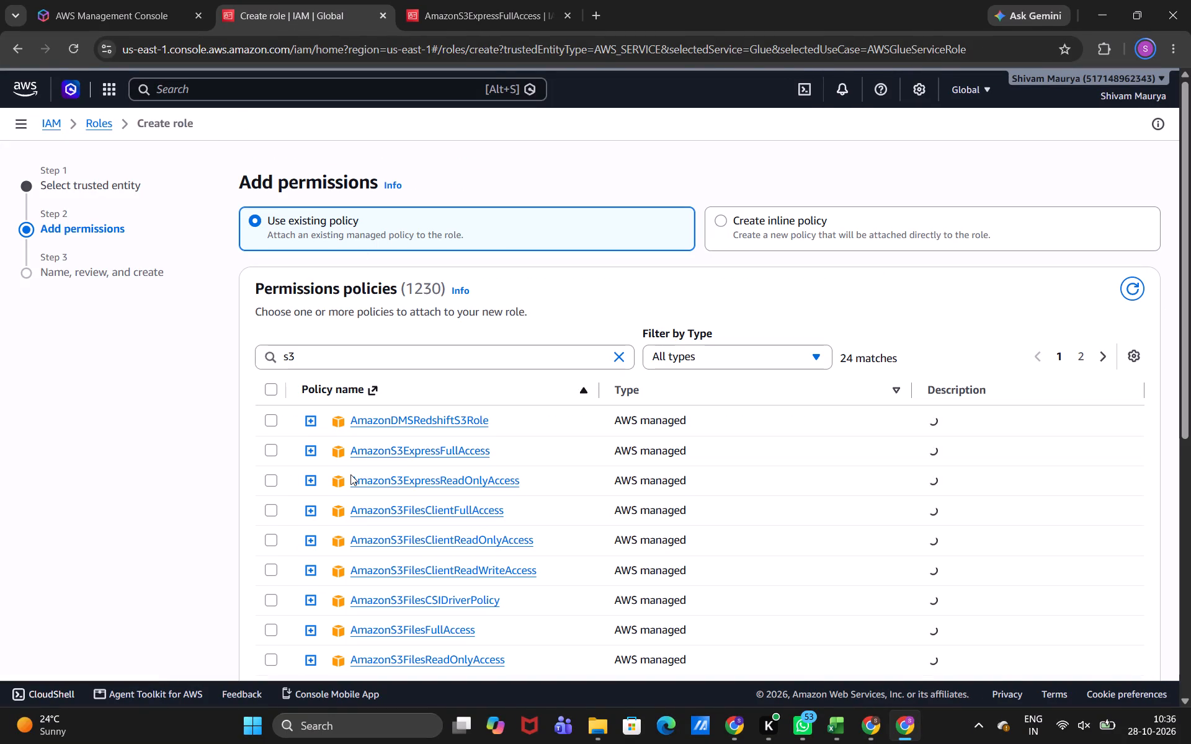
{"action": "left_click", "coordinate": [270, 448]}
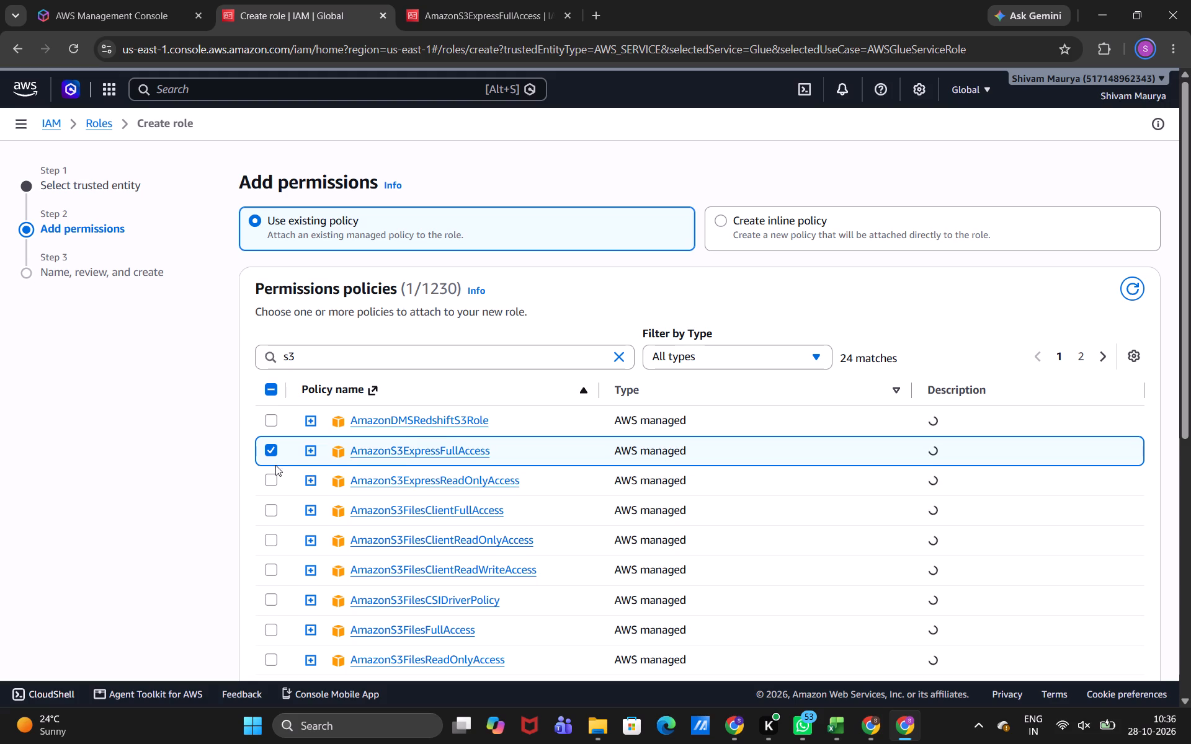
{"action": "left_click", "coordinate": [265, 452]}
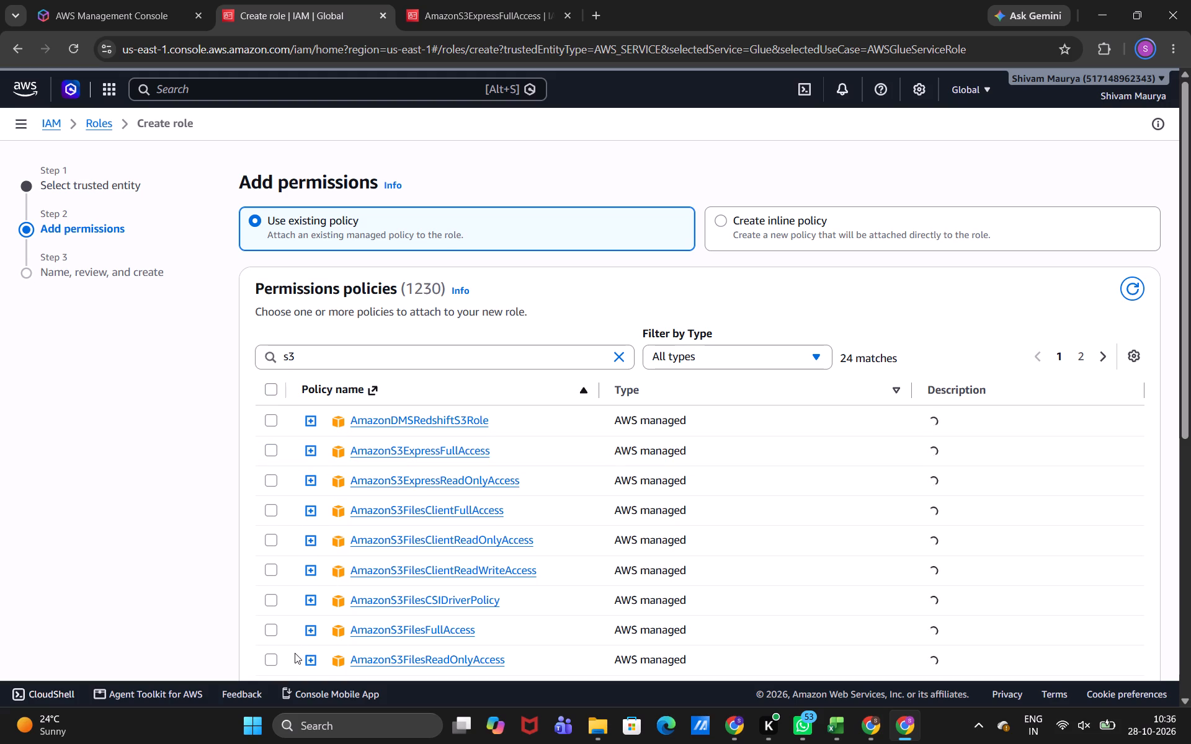
Narrow the policy filter to s3full and select the AmazonS3FullAccess policy for the role.
{"action": "left_click", "coordinate": [361, 360]}
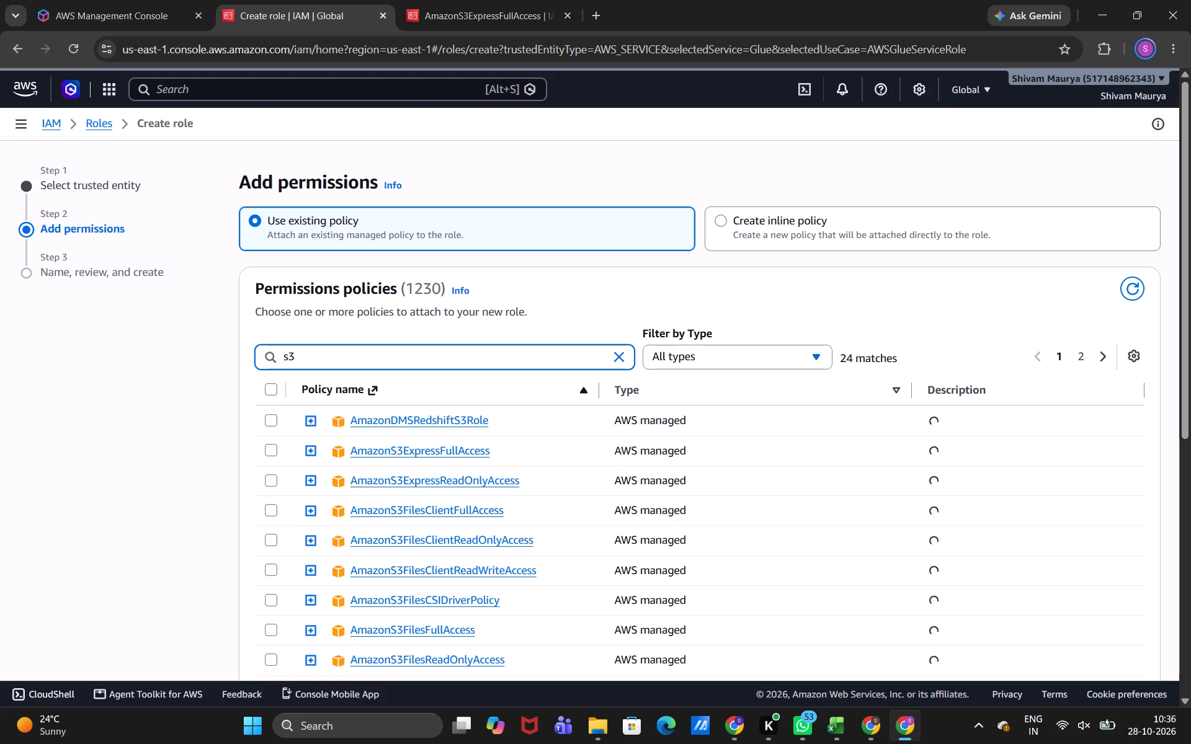
{"action": "type", "text": "full"}
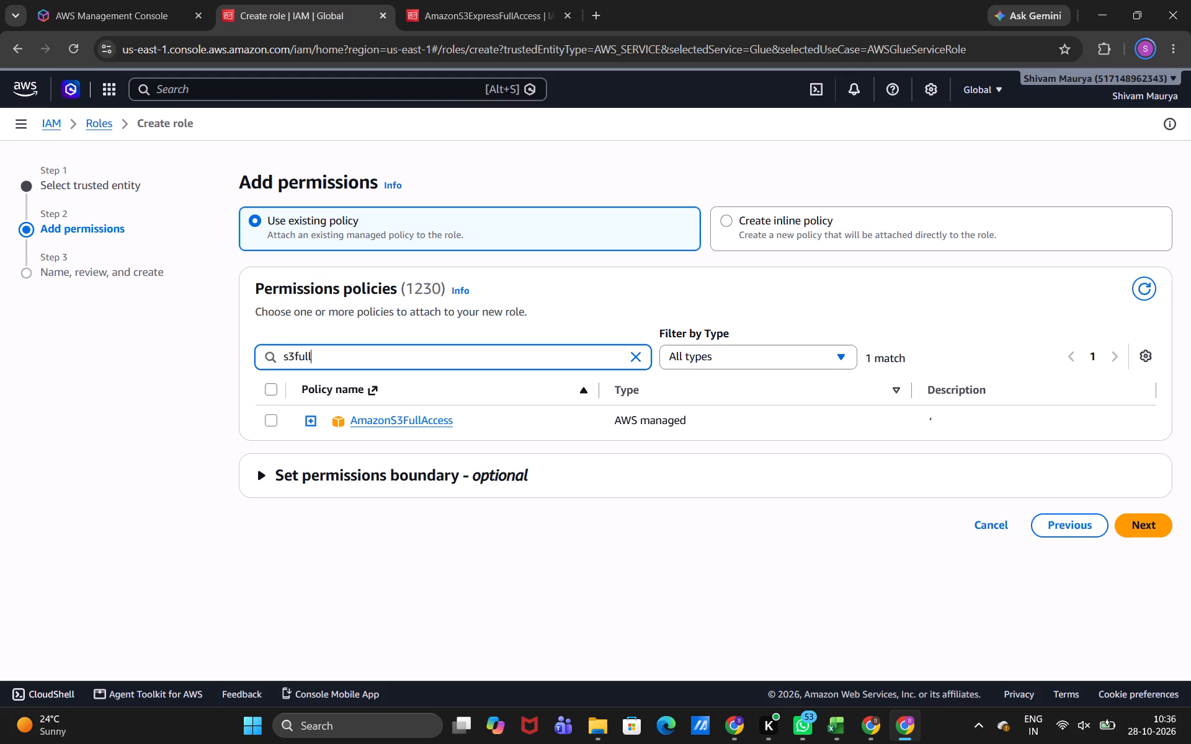
{"action": "left_click", "coordinate": [270, 423]}
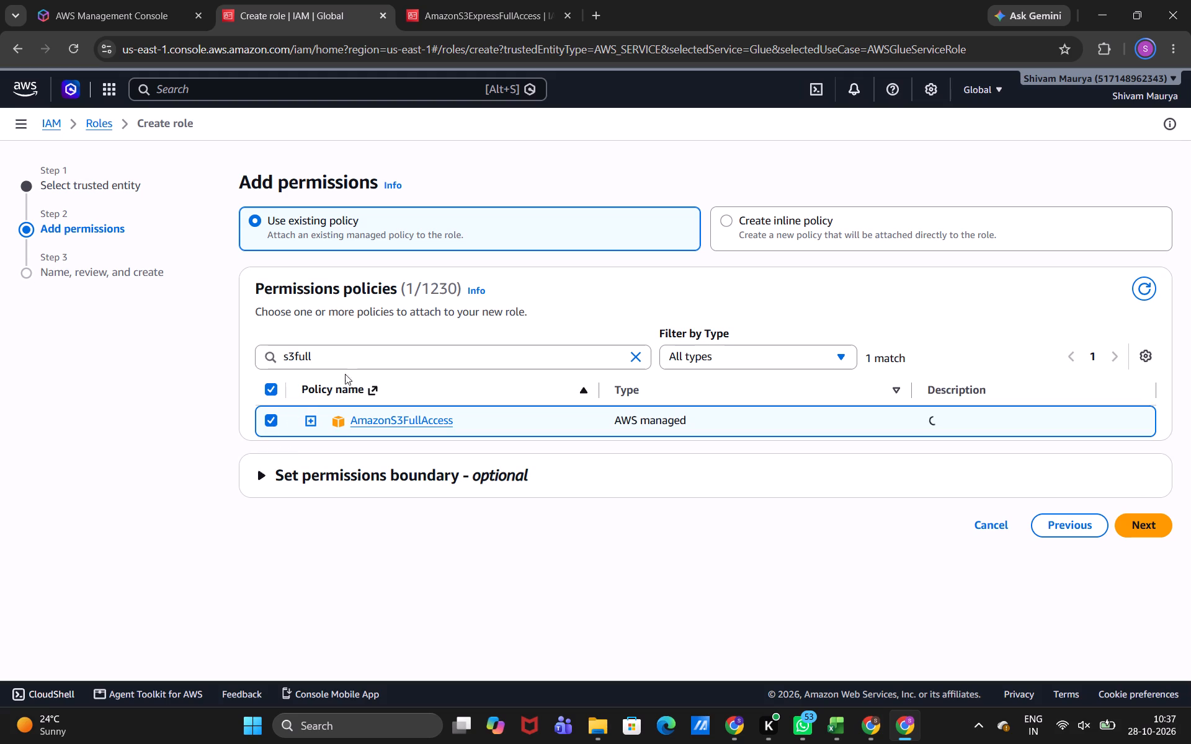
Replace the permissions policy filter with glue.
{"action": "left_click", "coordinate": [343, 355]}
{"action": "key", "text": "BackSpace"}
{"action": "key", "text": "BackSpace"}
{"action": "key", "text": "BackSpace"}
{"action": "key", "text": "BackSpace"}
{"action": "key", "text": "BackSpace"}
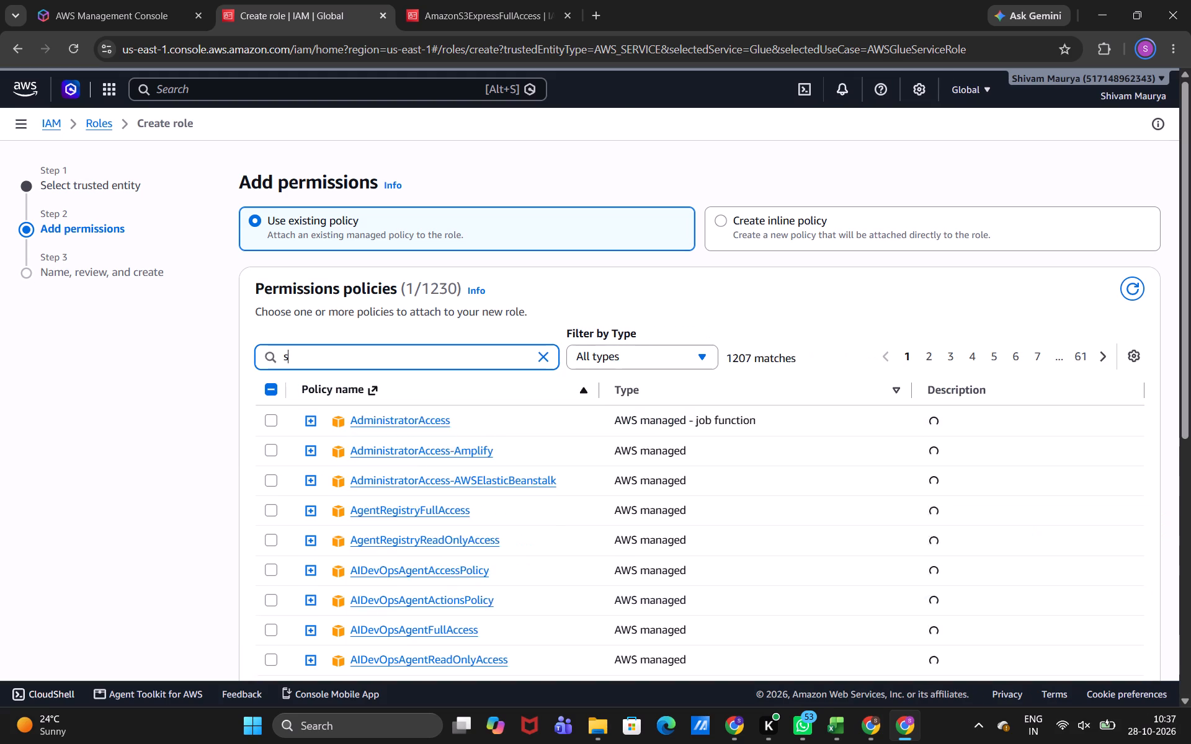
{"action": "key", "text": "BackSpace"}
{"action": "key", "text": "BackSpace"}
{"action": "key", "text": "g"}
{"action": "type", "text": "lue"}
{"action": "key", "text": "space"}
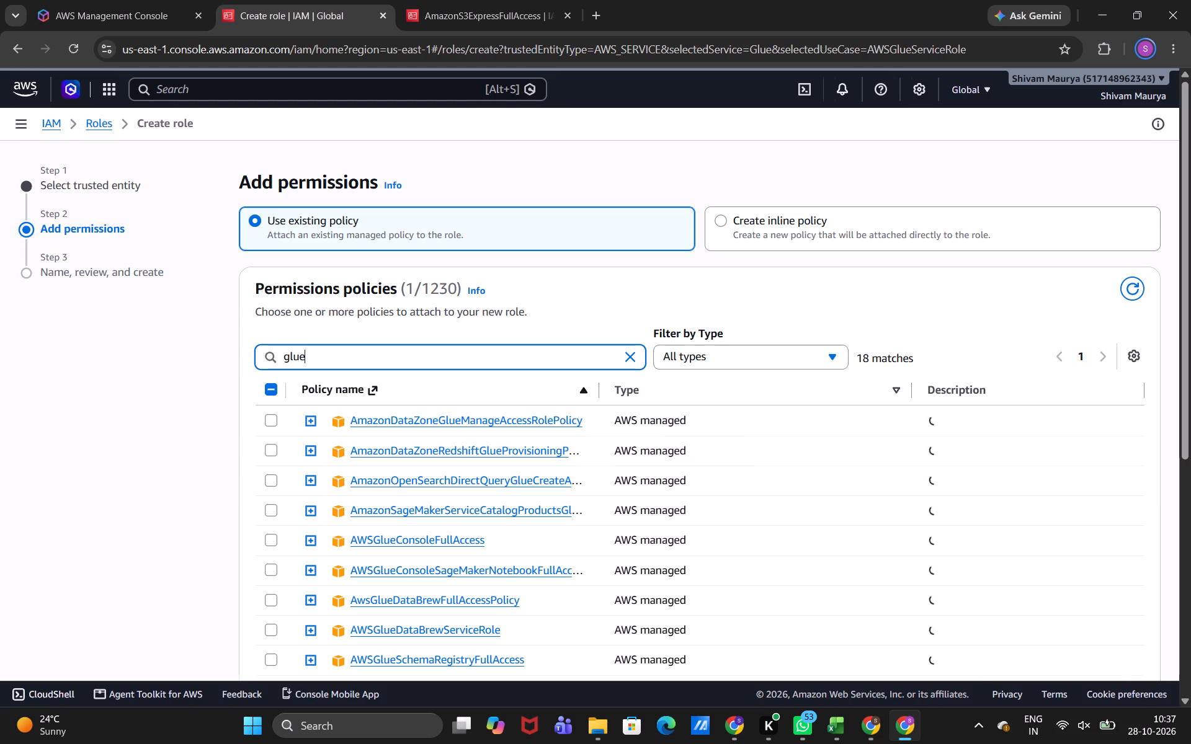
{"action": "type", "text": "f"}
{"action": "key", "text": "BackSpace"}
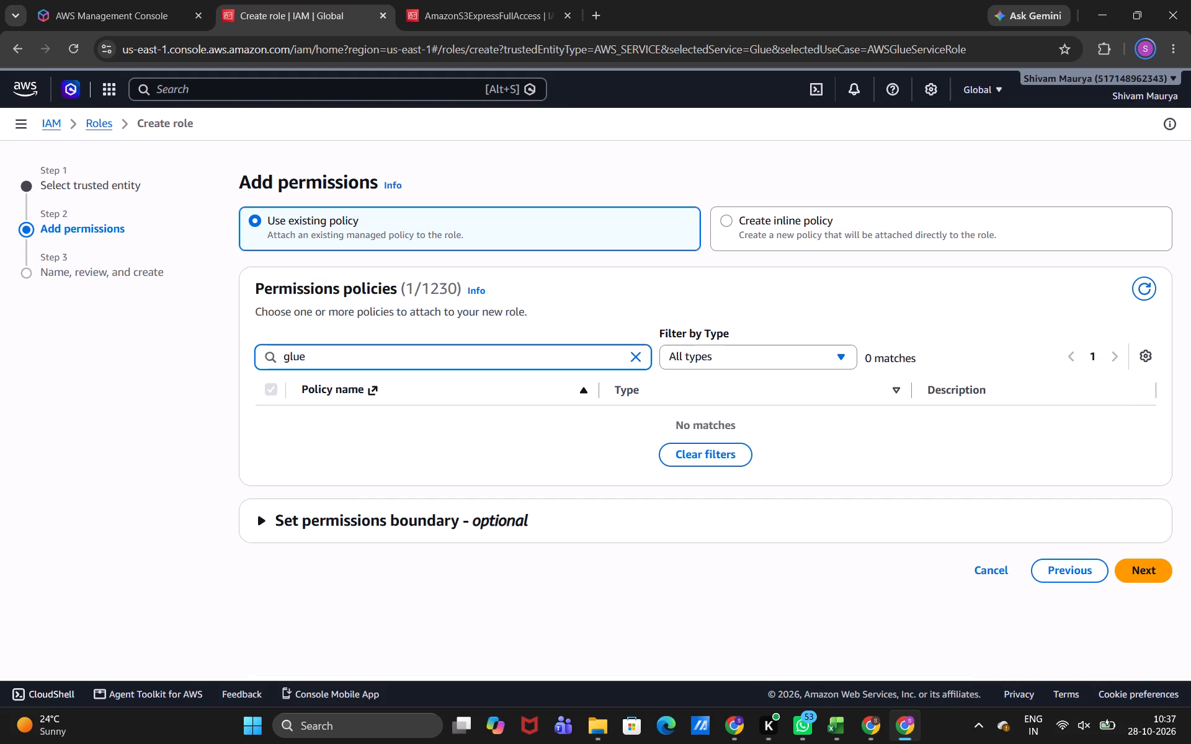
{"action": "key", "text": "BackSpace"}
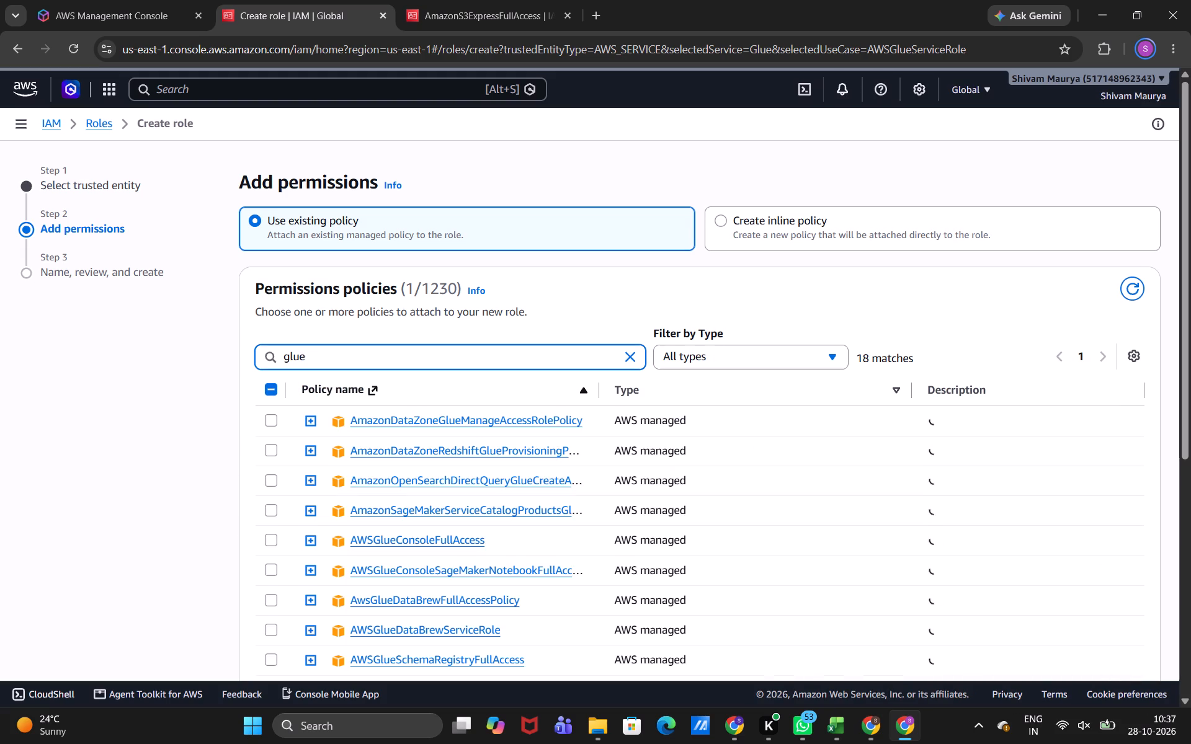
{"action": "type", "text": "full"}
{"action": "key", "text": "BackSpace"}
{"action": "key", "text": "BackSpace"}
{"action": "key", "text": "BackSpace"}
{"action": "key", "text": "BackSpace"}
Add the AWSGlueConsoleFullAccess policy to the role's selected permissions.
{"action": "left_click", "coordinate": [269, 540]}
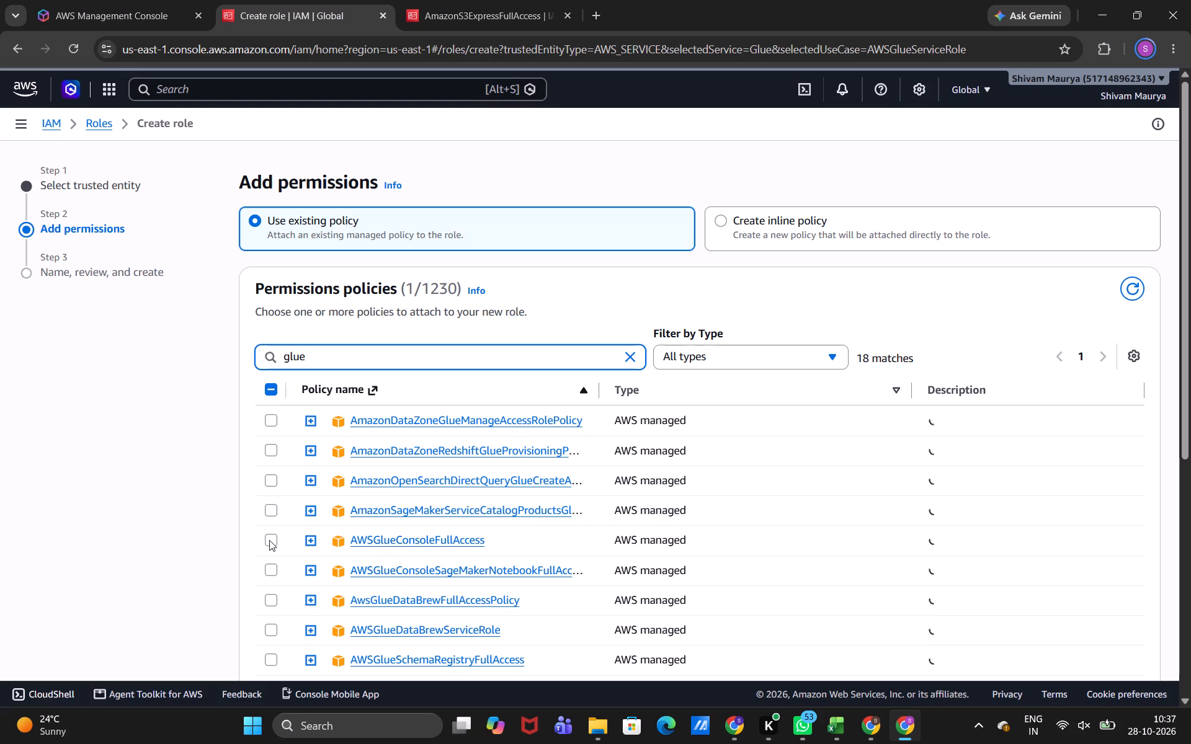
Filter the policies by glueser, select AWSGlueServiceRole as well, and proceed to naming and reviewing the role.
{"action": "left_click", "coordinate": [320, 355]}
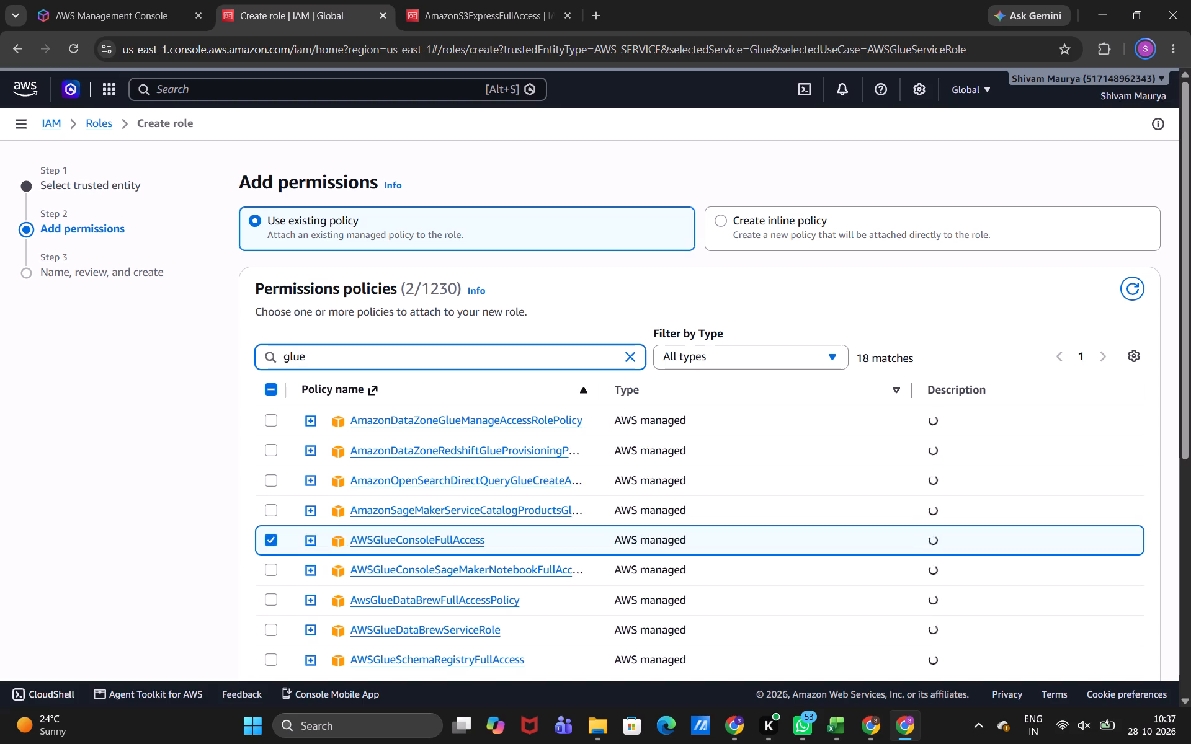
{"action": "key", "text": "space"}
{"action": "type", "text": "s"}
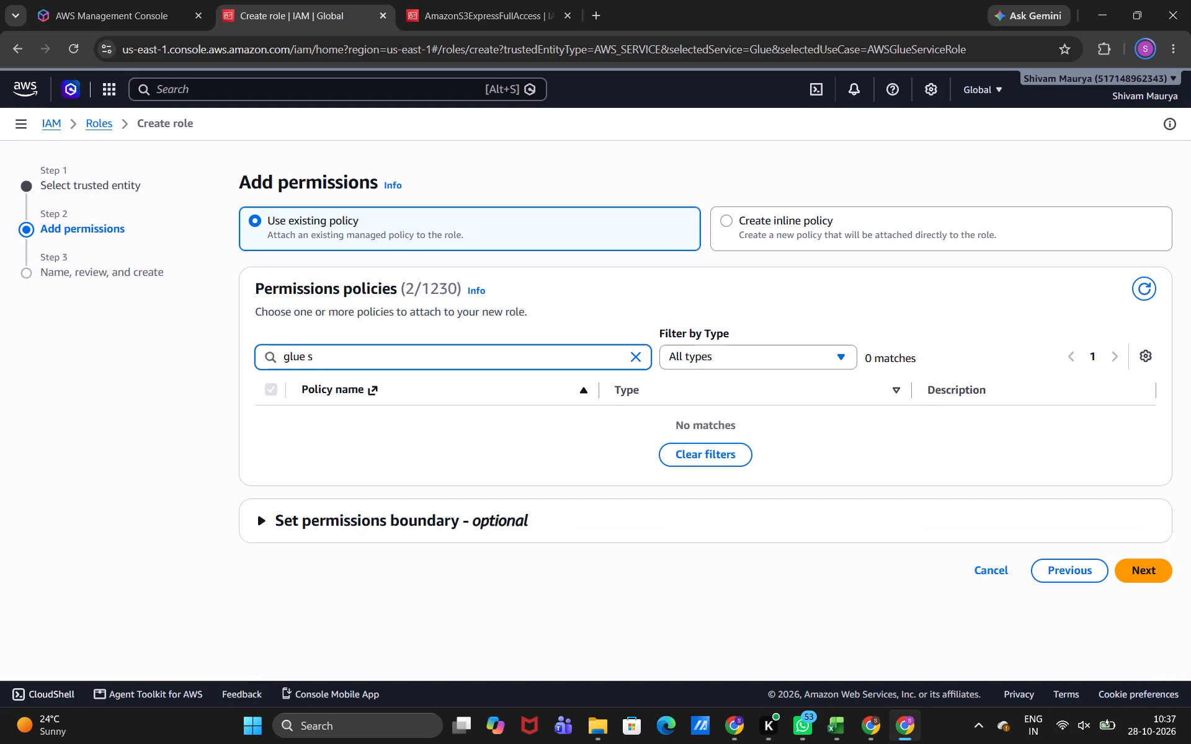
{"action": "key", "text": "BackSpace"}
{"action": "key", "text": "BackSpace"}
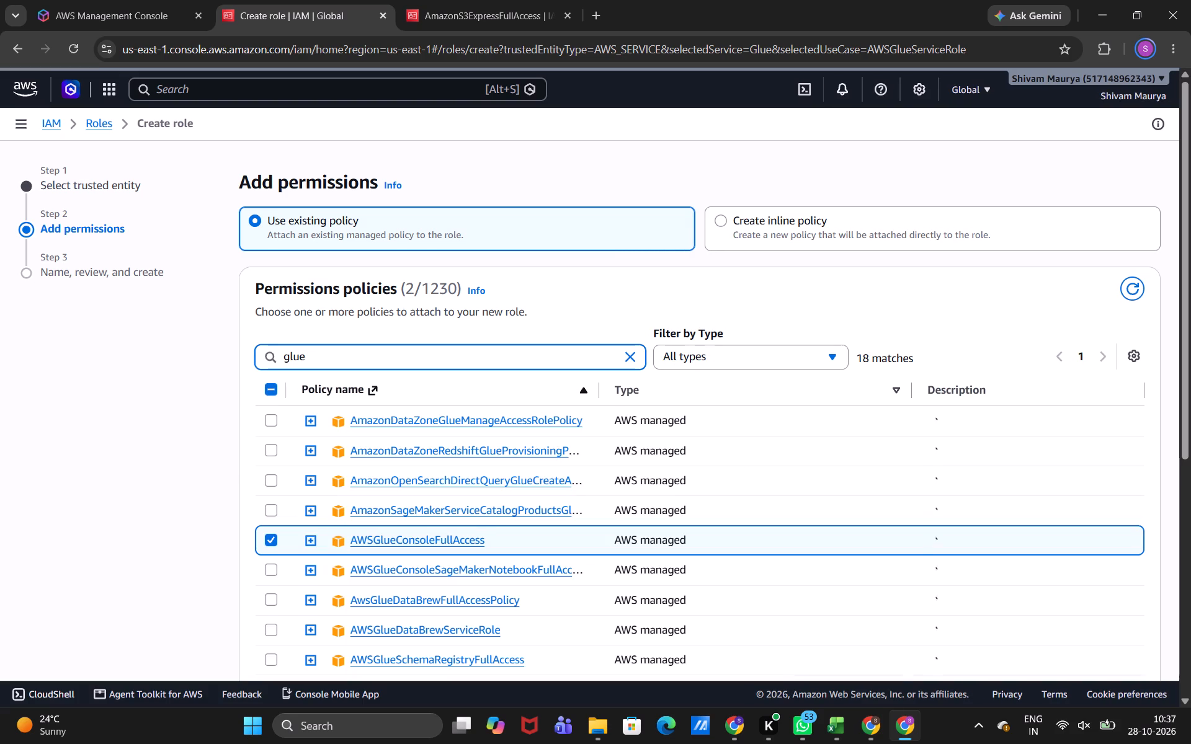
{"action": "type", "text": "er"}
{"action": "key", "text": "BackSpace"}
{"action": "key", "text": "BackSpace"}
{"action": "key", "text": "BackSpace"}
{"action": "type", "text": "ese"}
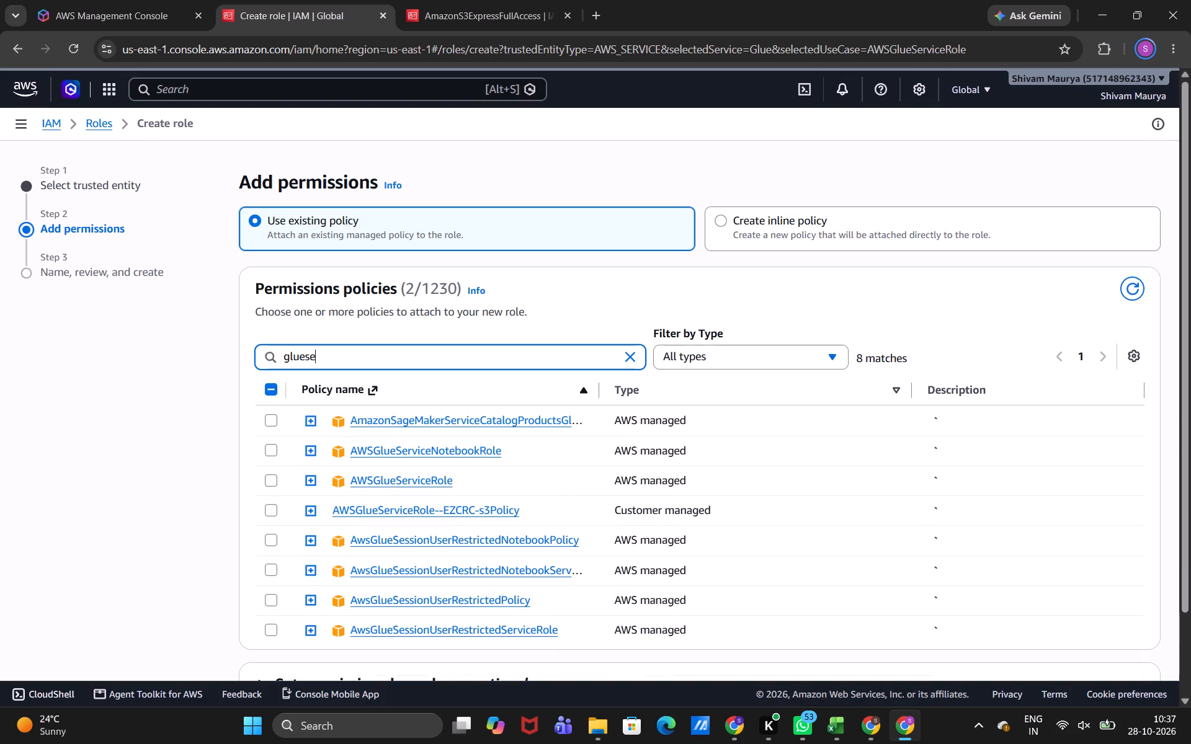
{"action": "key", "text": "r"}
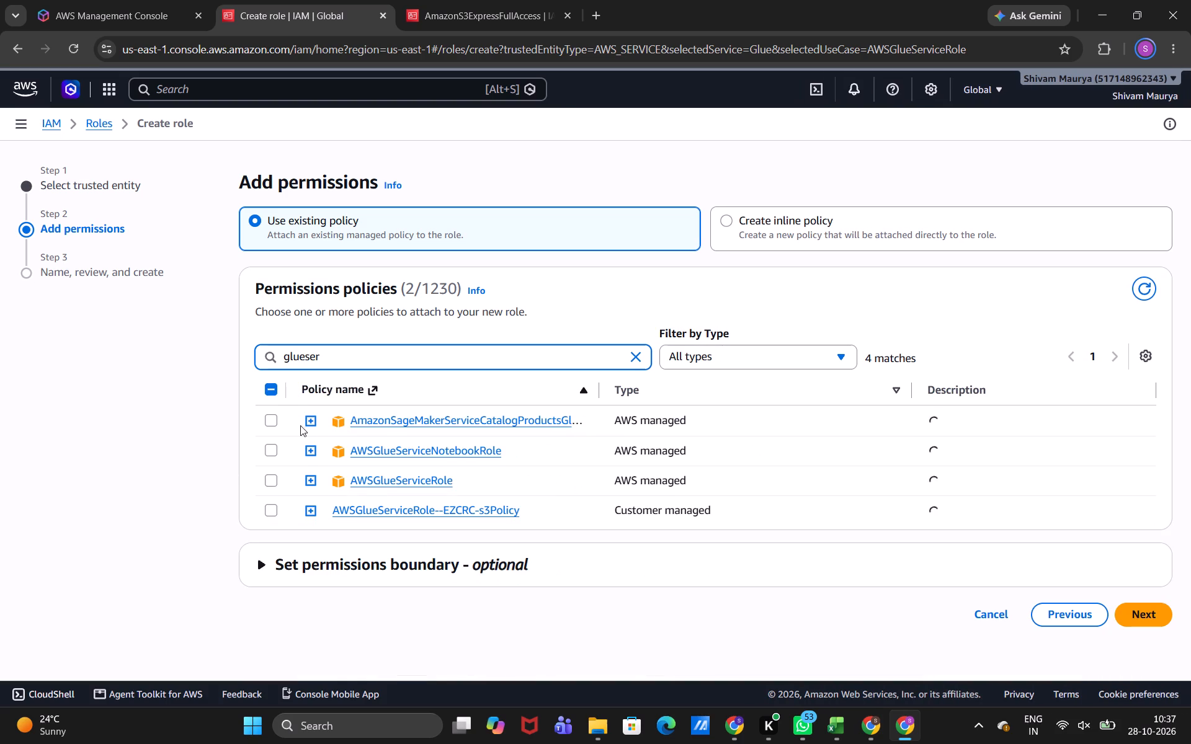
{"action": "left_click", "coordinate": [269, 481]}
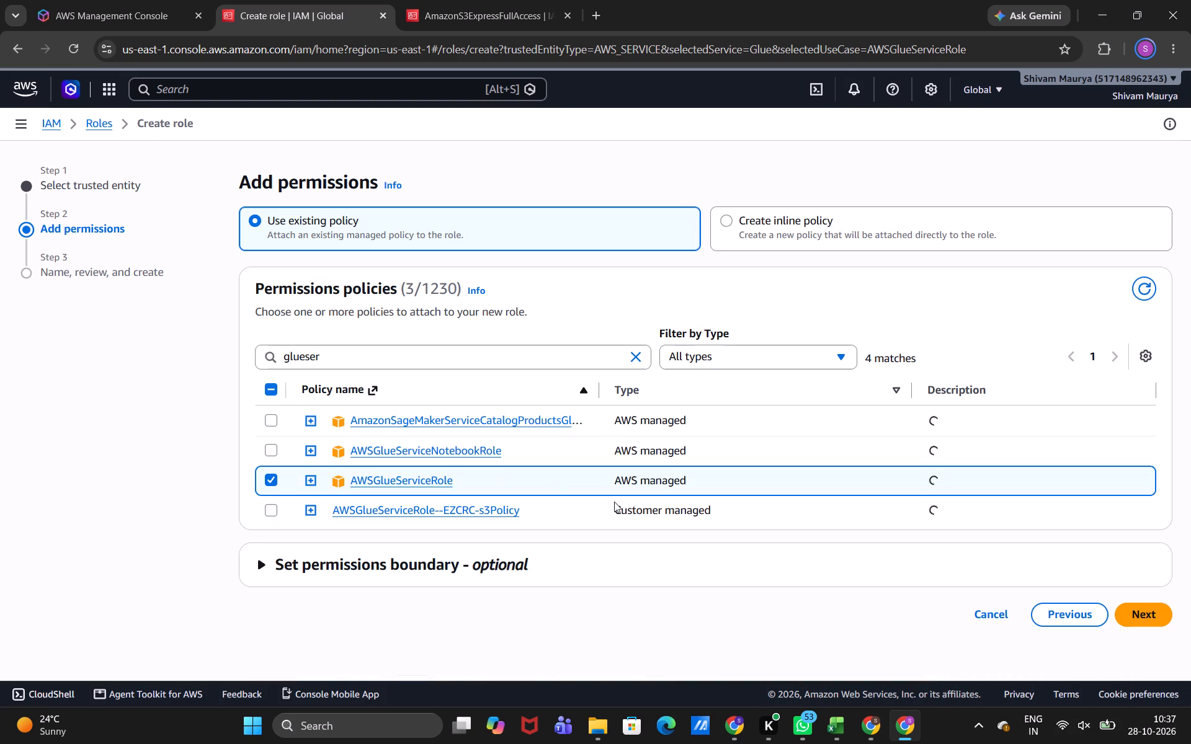
{"action": "left_click", "coordinate": [1143, 619]}
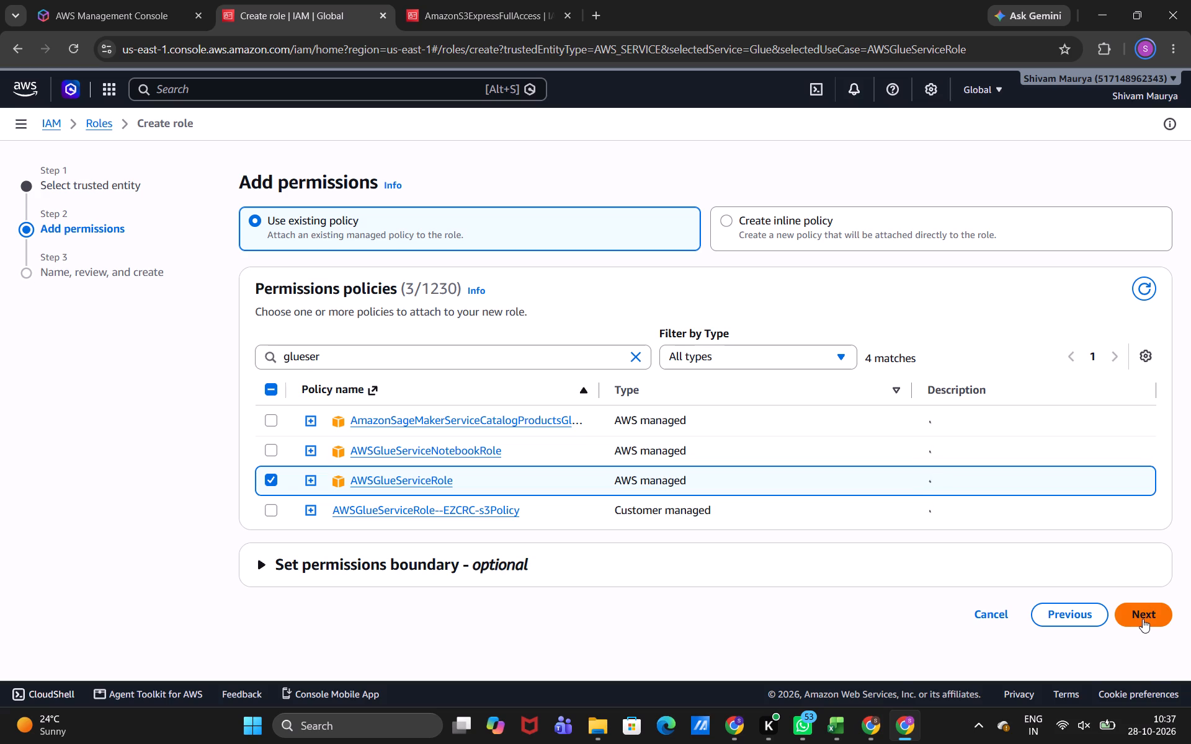
Review the role's trust policy and attached permissions, and enter shivam_csit as the role name.
{"action": "scroll", "coordinate": [993, 475], "scroll_direction": "up", "scroll_amount": 1}
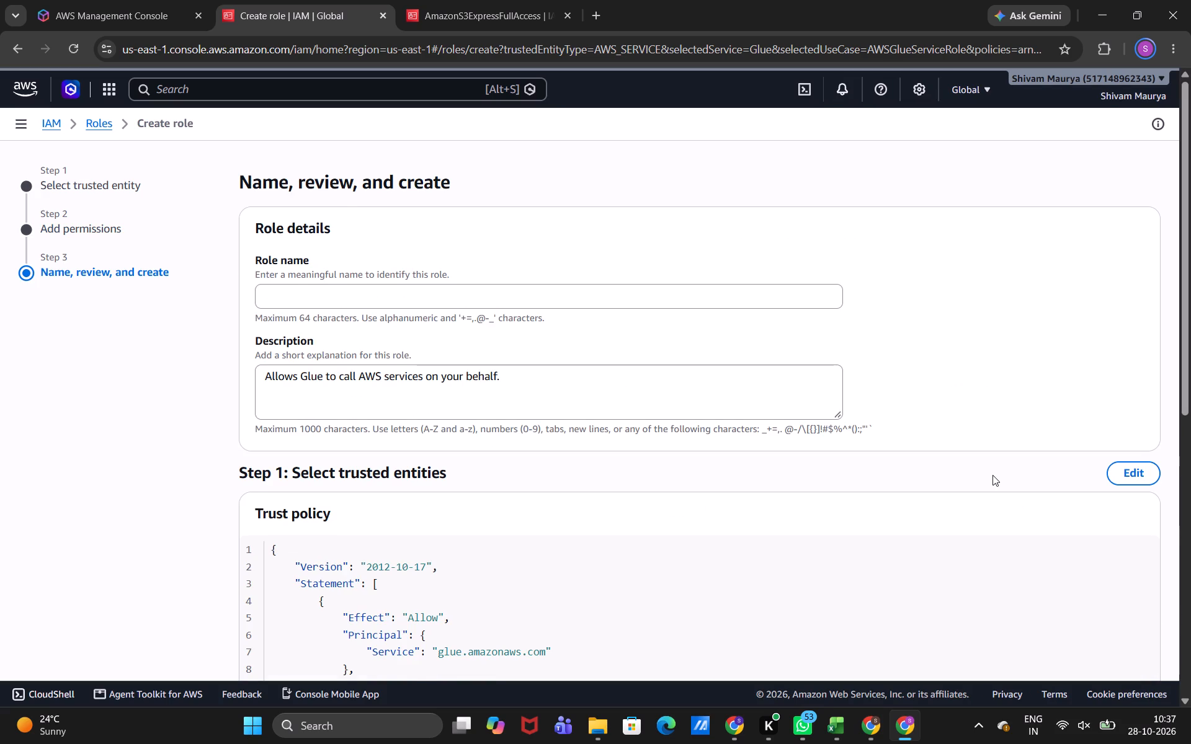
{"action": "scroll", "coordinate": [852, 337], "scroll_direction": "down", "scroll_amount": 2}
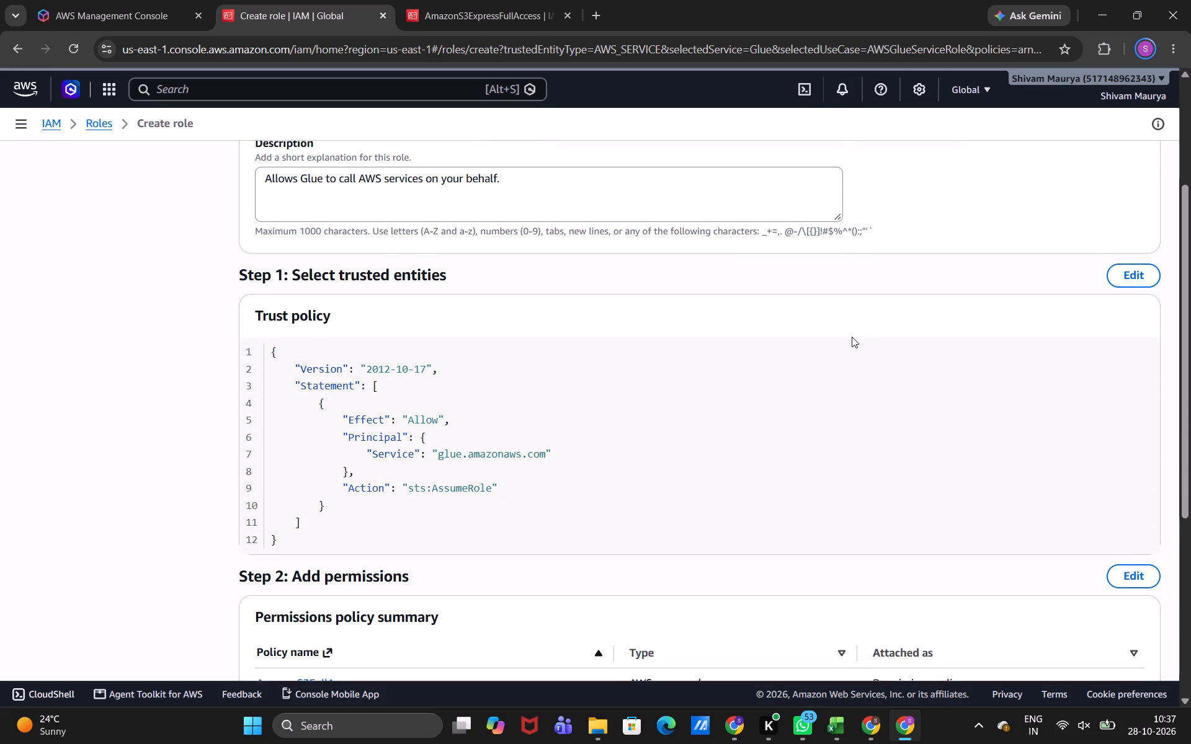
{"action": "scroll", "coordinate": [852, 337], "scroll_direction": "down", "scroll_amount": 2}
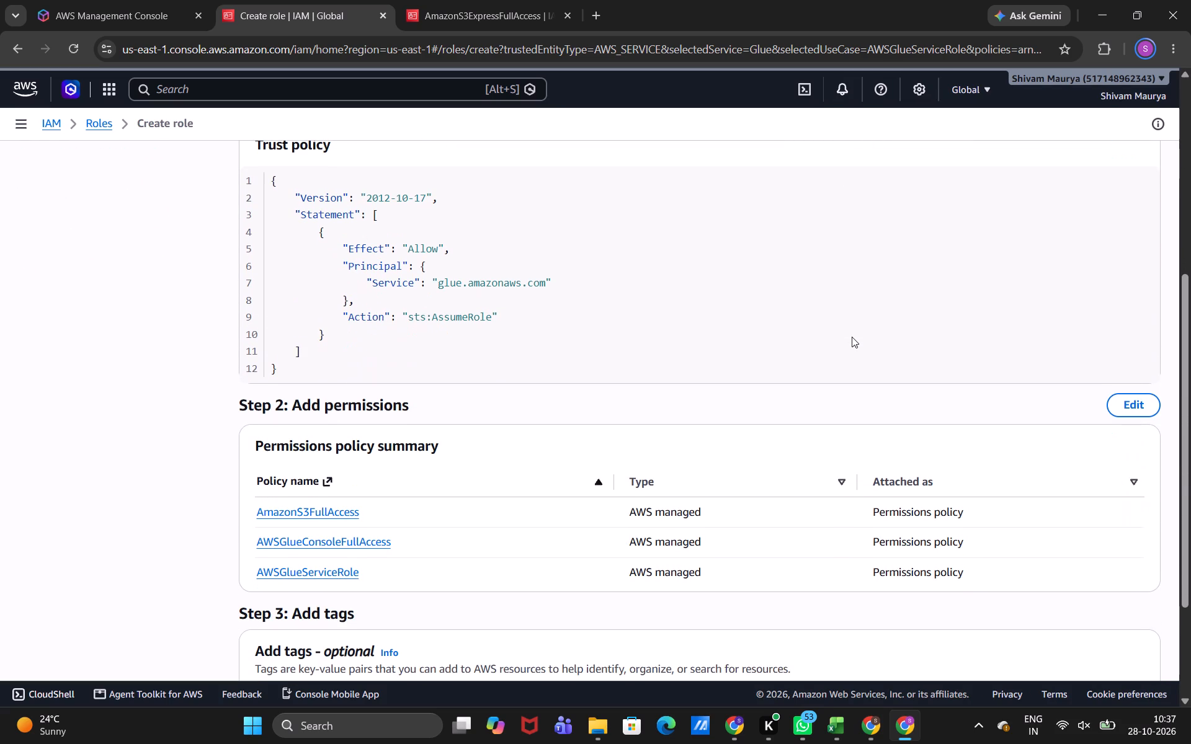
{"action": "scroll", "coordinate": [852, 337], "scroll_direction": "up", "scroll_amount": 5}
{"action": "left_click", "coordinate": [284, 301]}
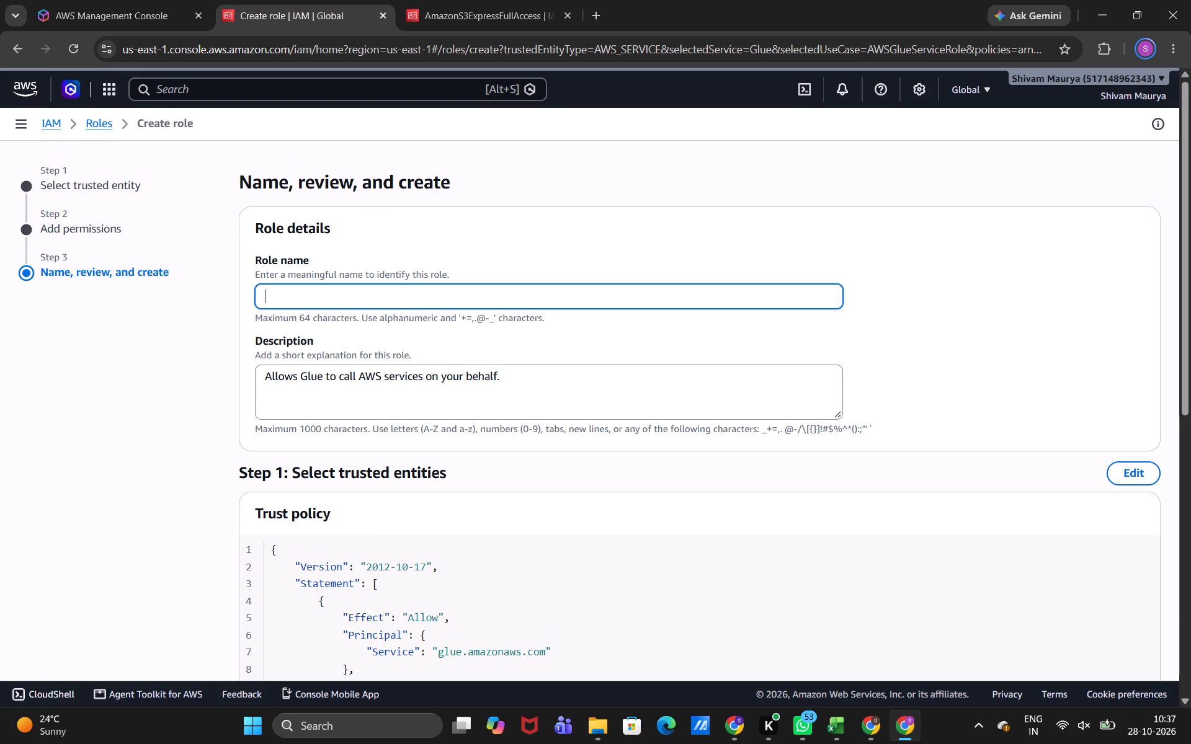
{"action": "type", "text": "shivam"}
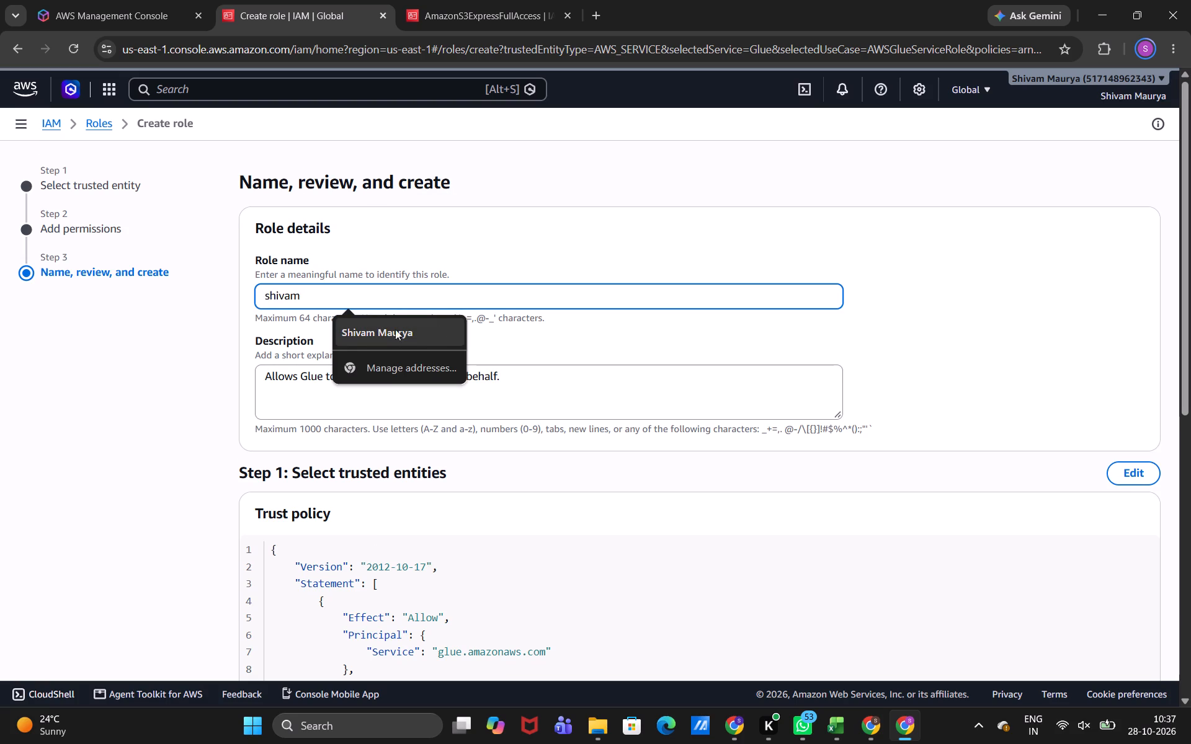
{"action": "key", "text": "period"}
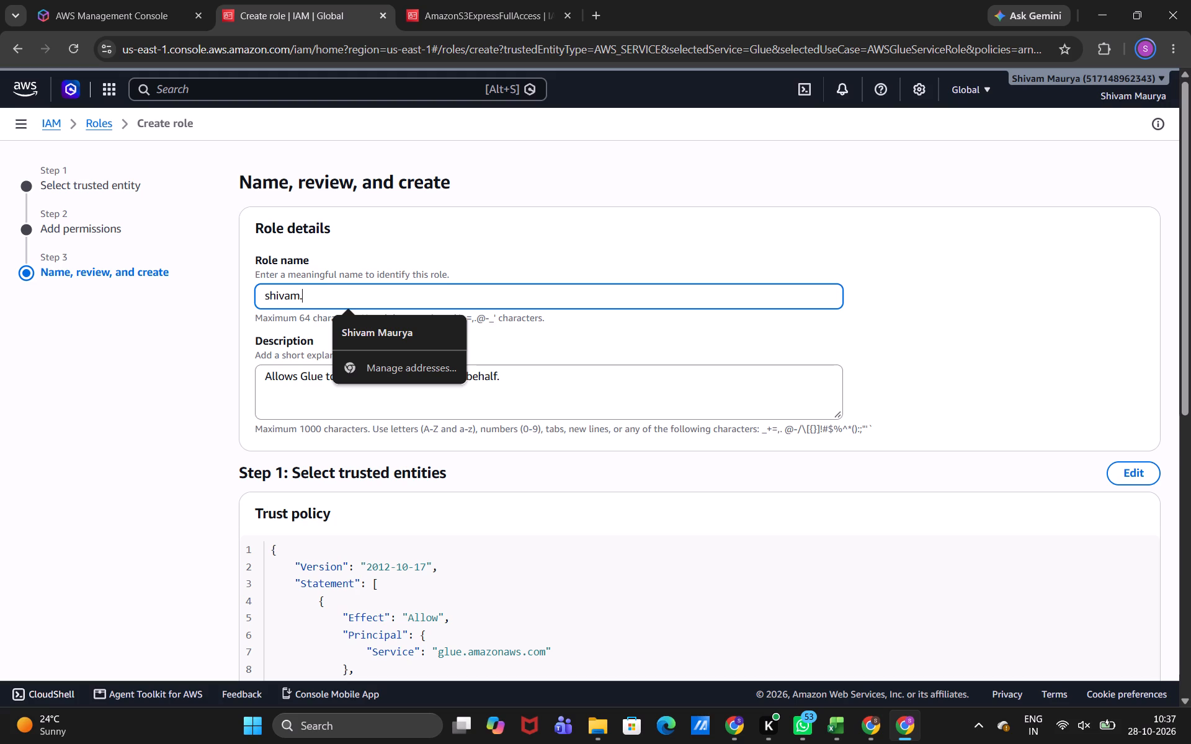
{"action": "left_click", "coordinate": [555, 306]}
{"action": "left_click", "coordinate": [220, 347]}
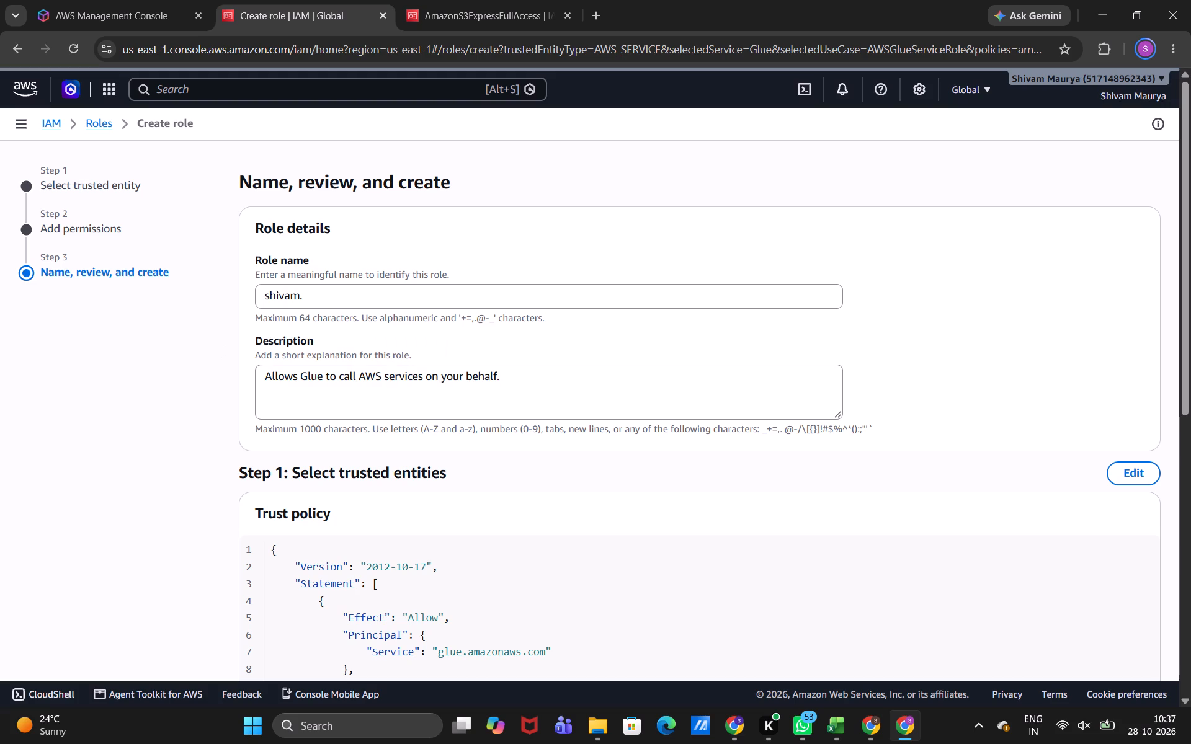
{"action": "key", "text": "BackSpace"}
{"action": "left_click", "coordinate": [316, 298]}
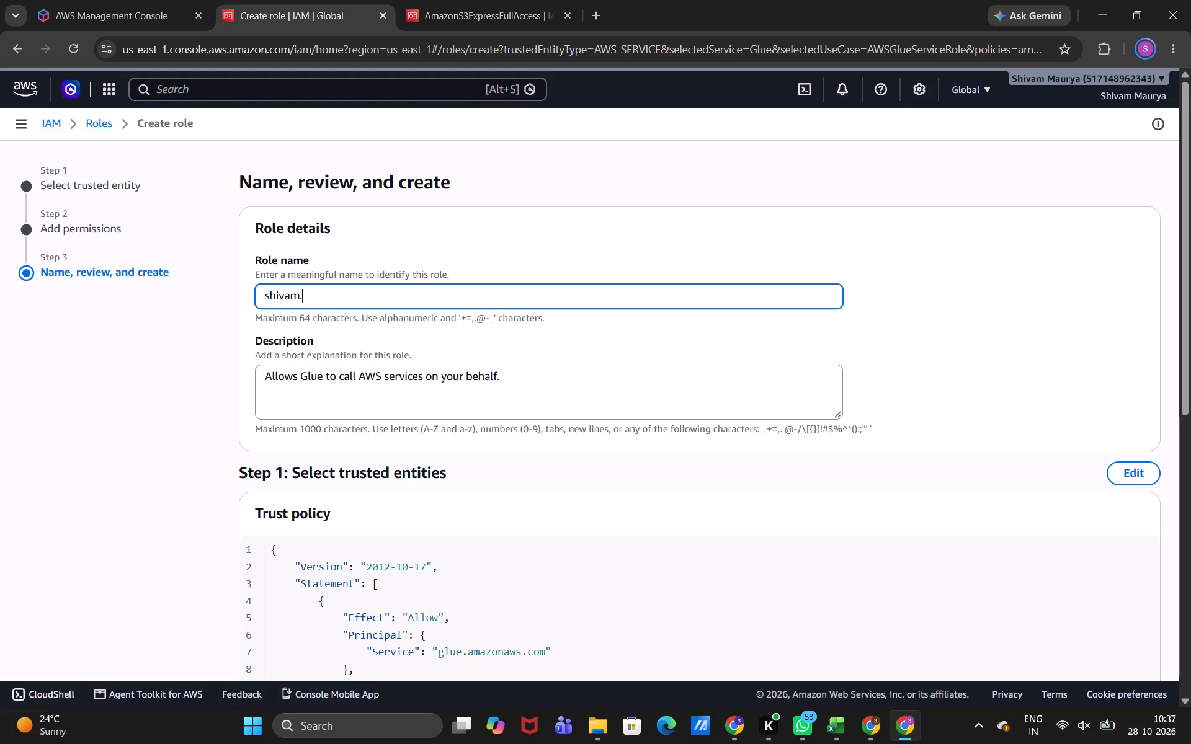
{"action": "key", "text": "BackSpace"}
{"action": "key", "text": "shift+underscore"}
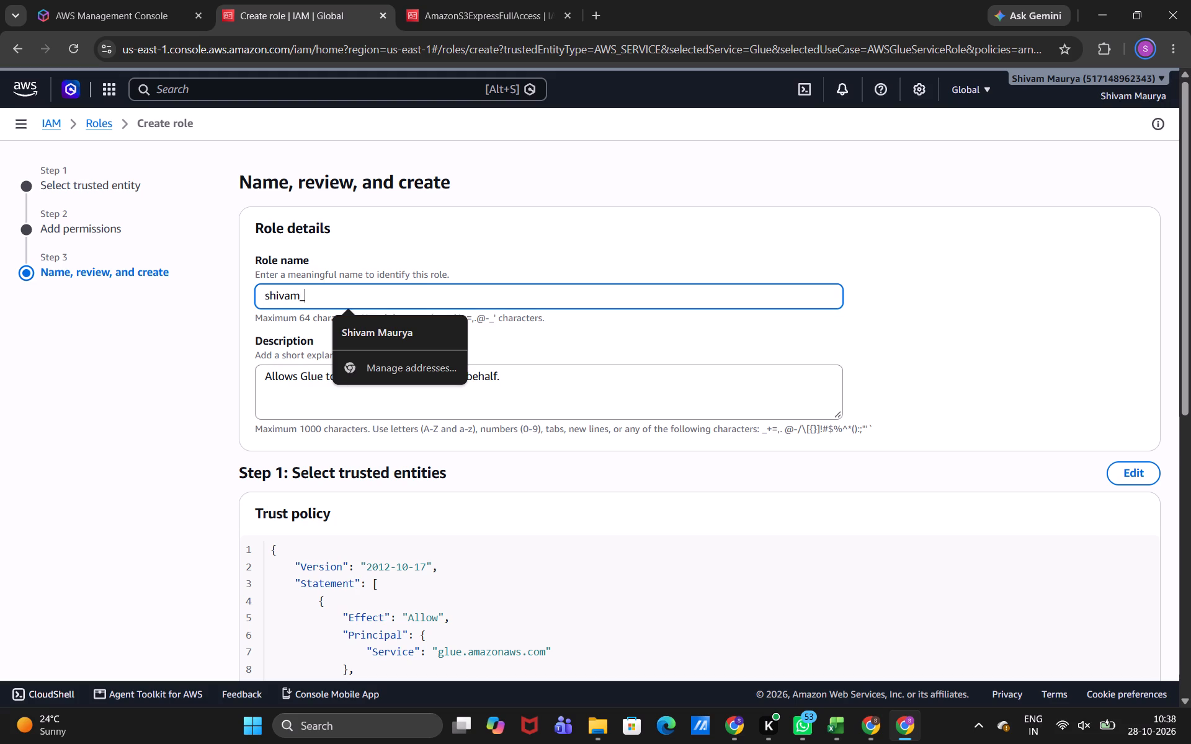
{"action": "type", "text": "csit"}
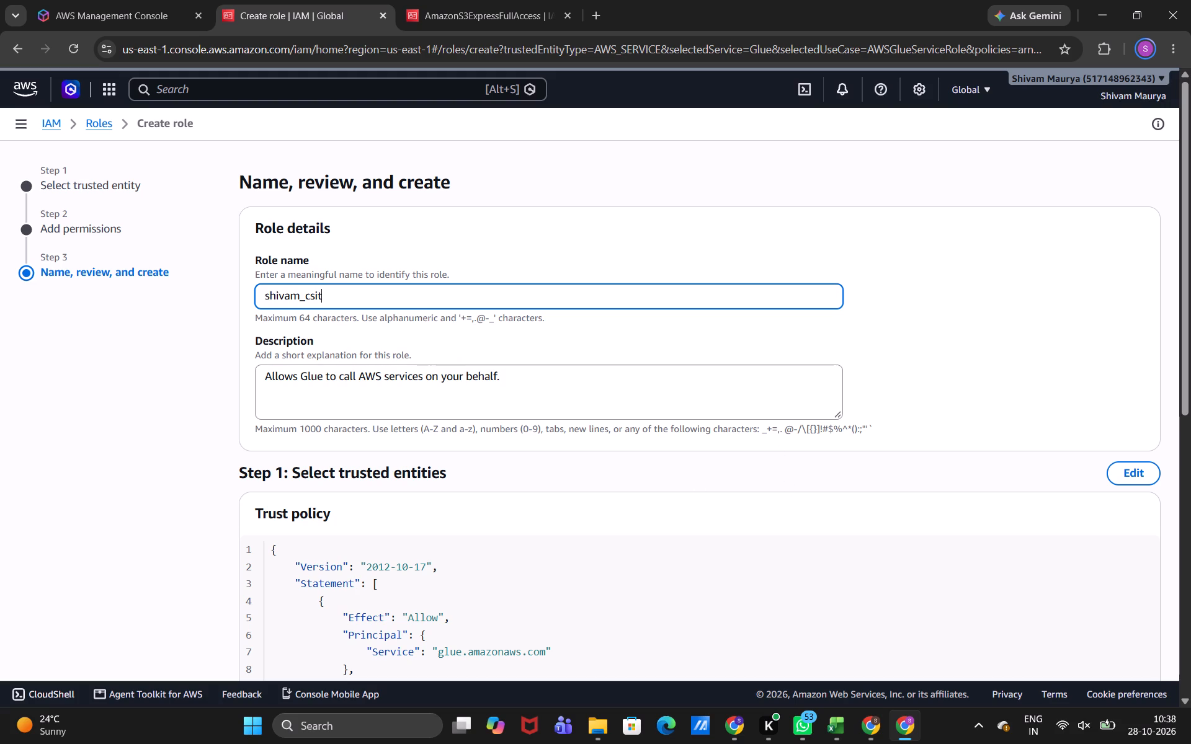
Change the role name to the account owner's first and last names joined by an underscore, followed by -glue, and create the role.
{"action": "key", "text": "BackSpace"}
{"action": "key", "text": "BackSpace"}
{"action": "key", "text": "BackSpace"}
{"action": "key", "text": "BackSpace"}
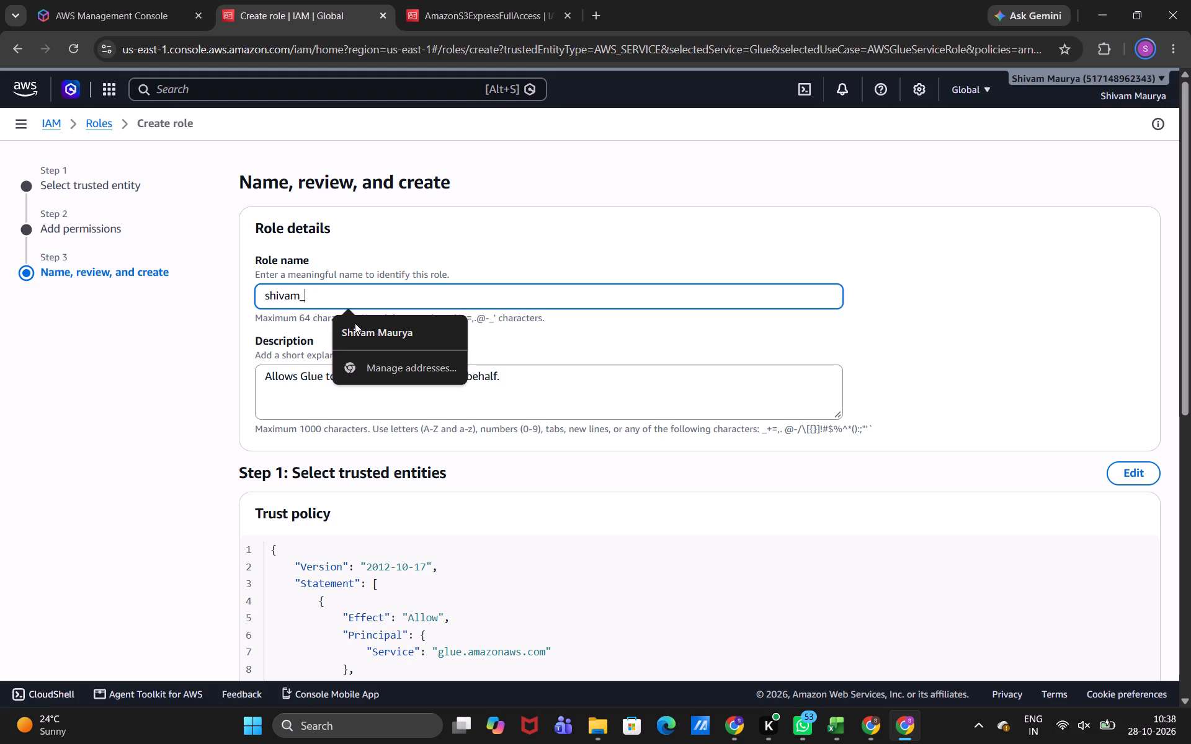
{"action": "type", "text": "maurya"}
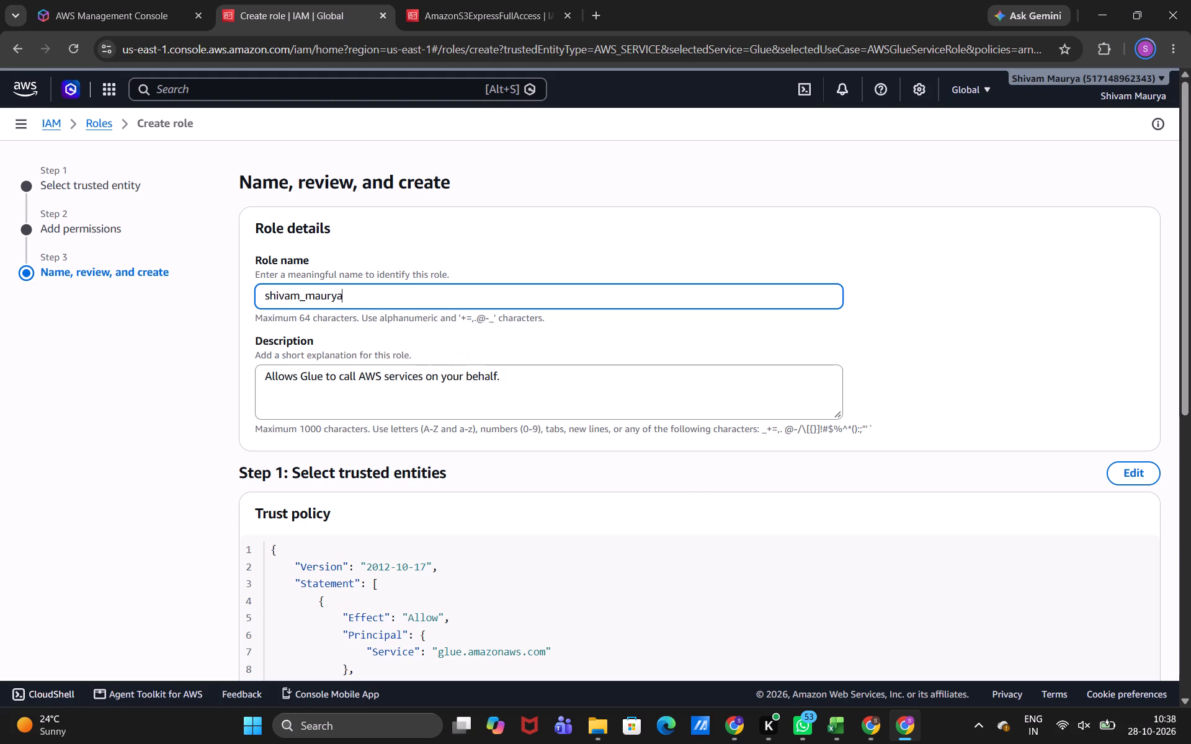
{"action": "scroll", "coordinate": [355, 323], "scroll_direction": "down", "scroll_amount": 7}
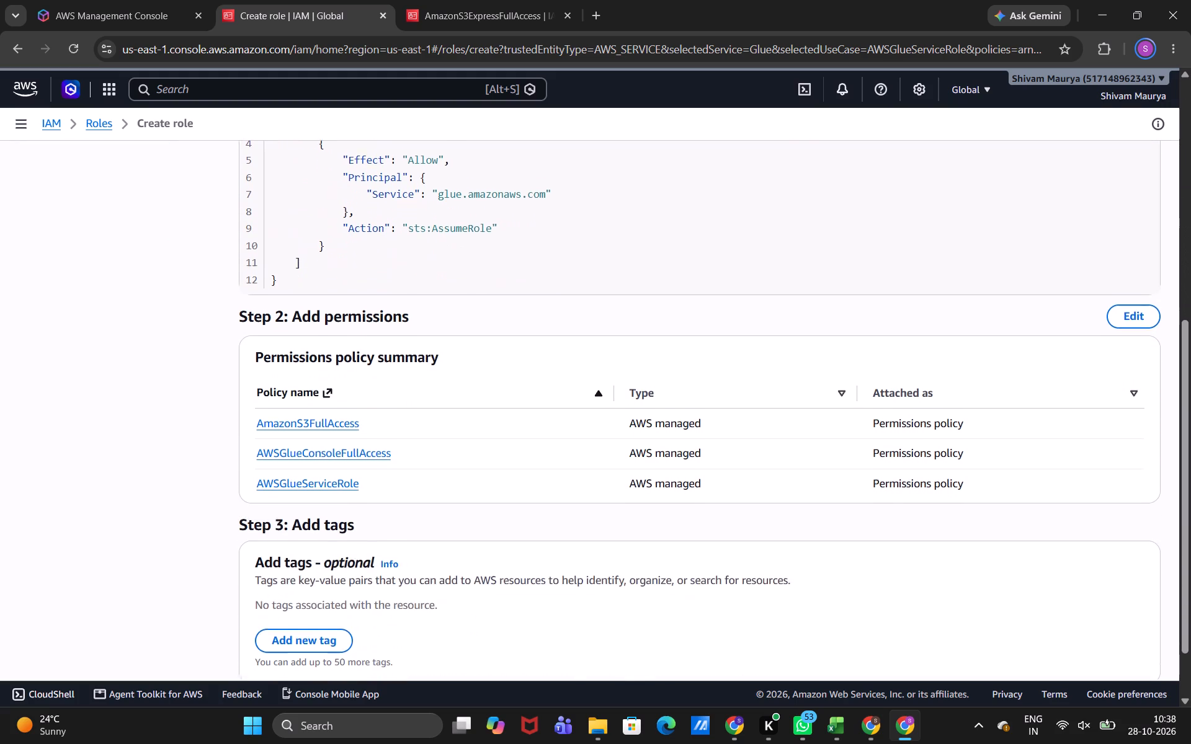
{"action": "scroll", "coordinate": [355, 323], "scroll_direction": "down", "scroll_amount": 3}
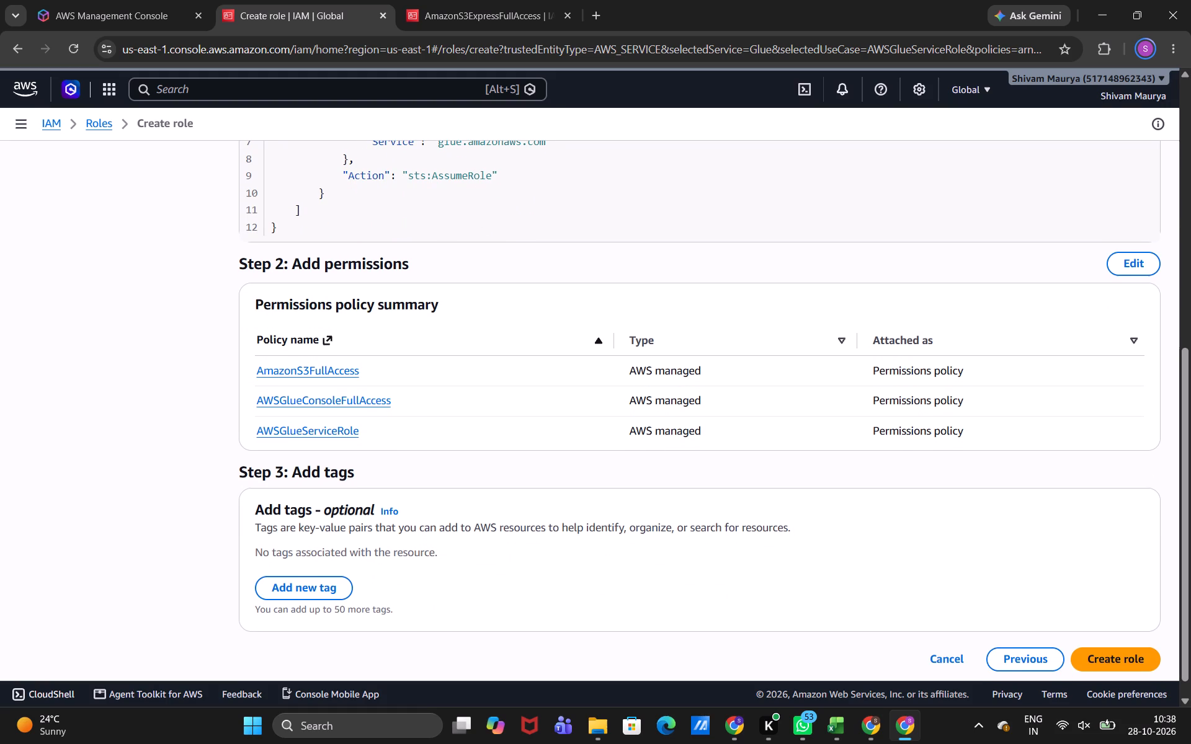
{"action": "scroll", "coordinate": [355, 323], "scroll_direction": "up", "scroll_amount": 6}
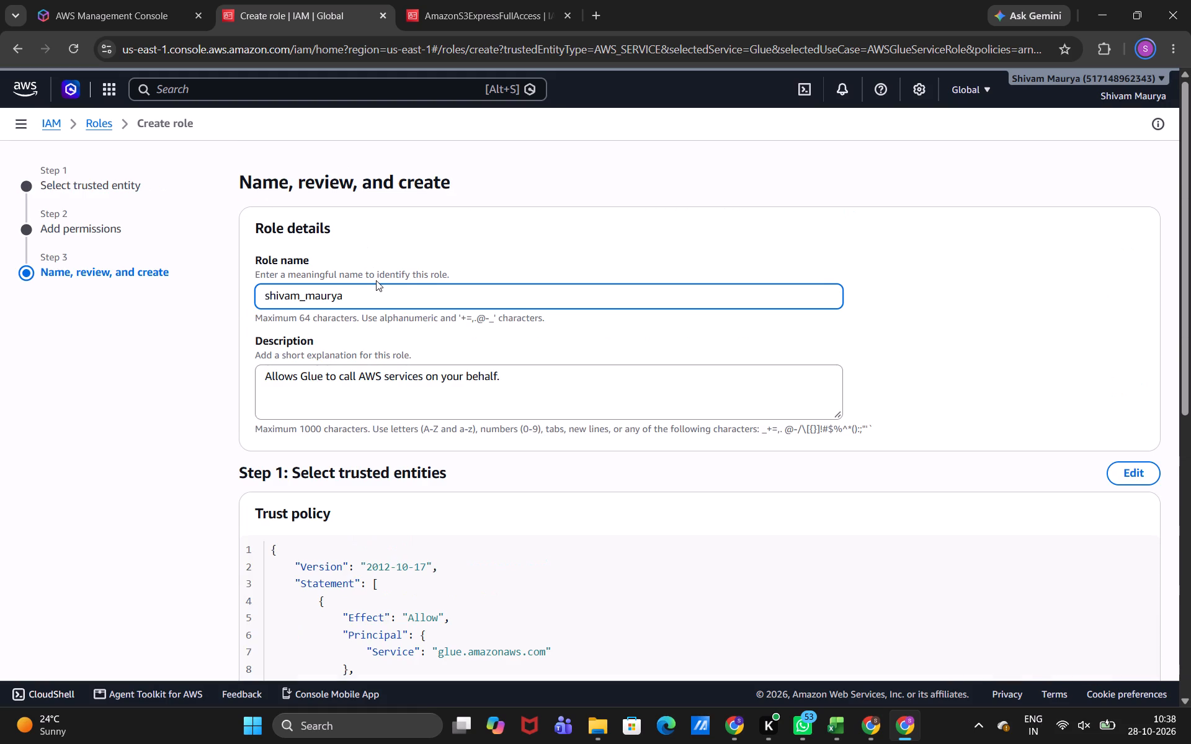
{"action": "type", "text": "-glue"}
{"action": "scroll", "coordinate": [376, 280], "scroll_direction": "down", "scroll_amount": 9}
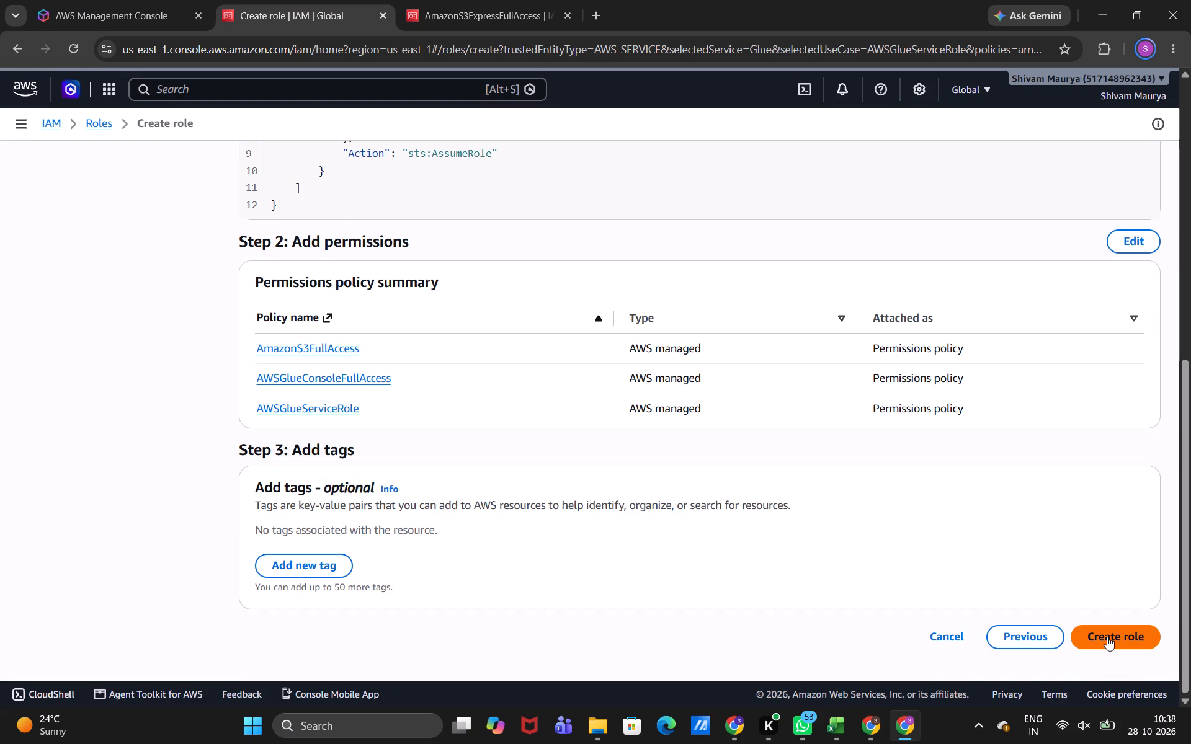
{"action": "left_click", "coordinate": [1107, 637]}
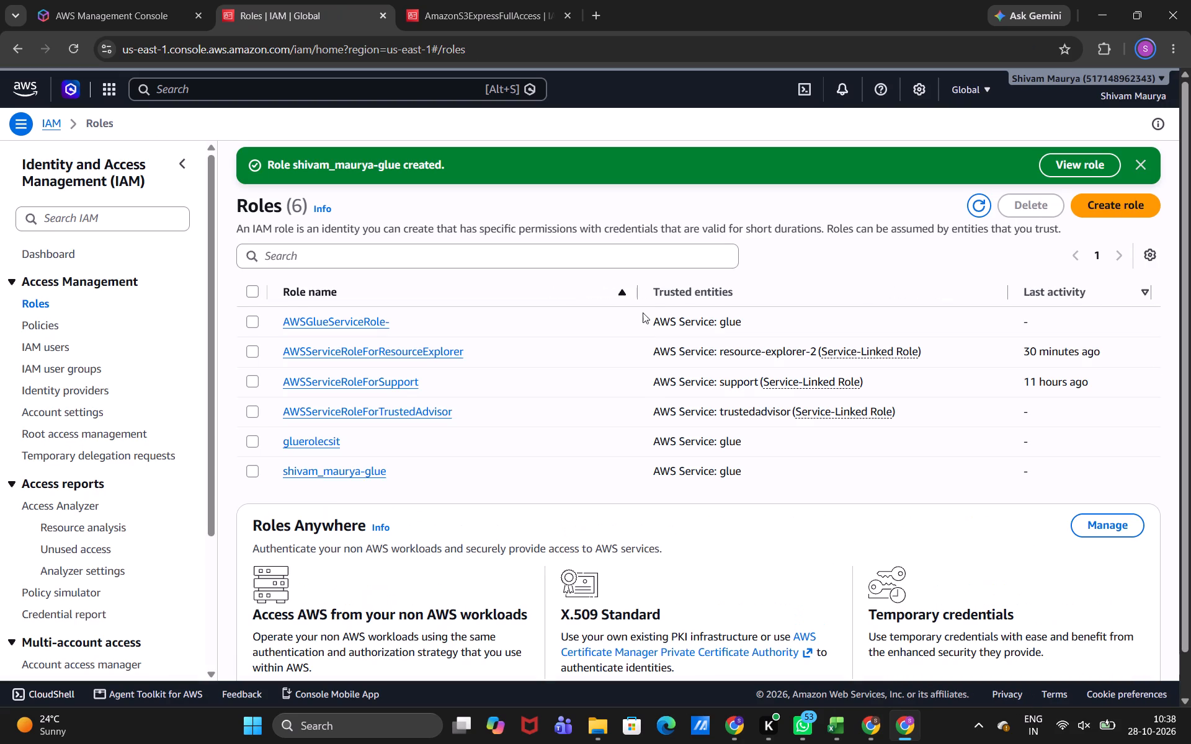
Search the console's services for glue and open AWS Glue.
{"action": "left_click", "coordinate": [381, 89]}
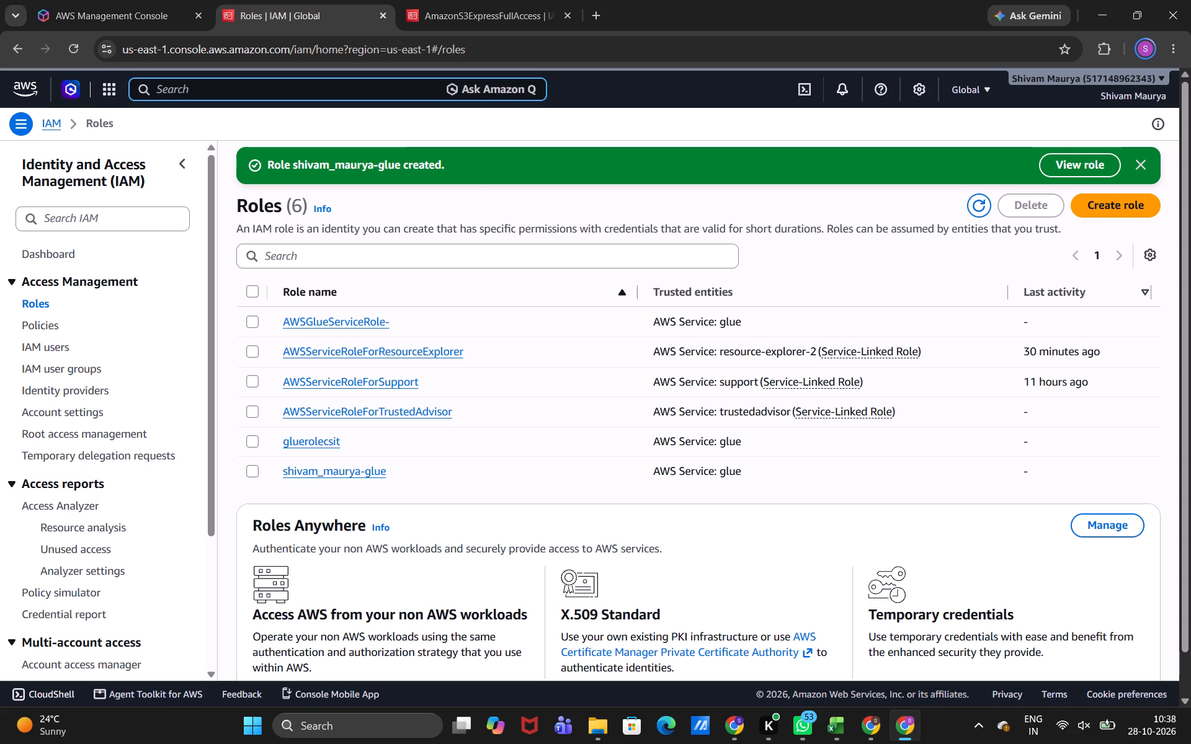
{"action": "type", "text": "glue"}
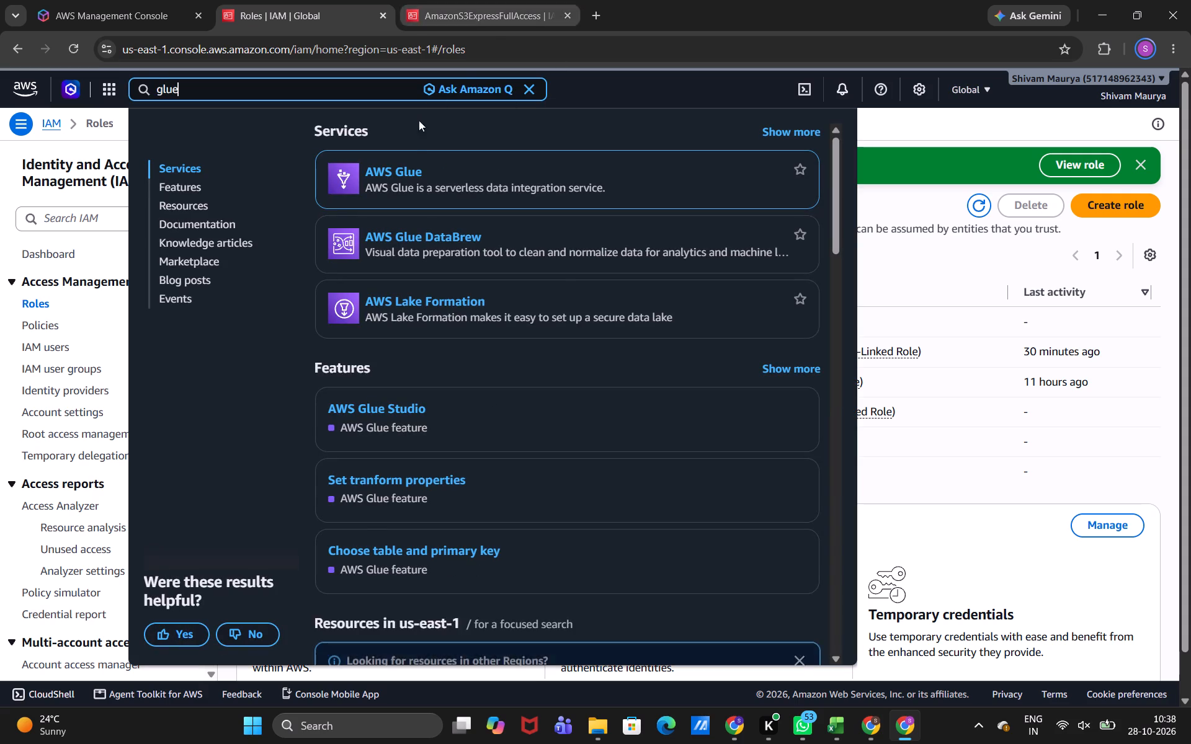
{"action": "left_click", "coordinate": [397, 162]}
{"action": "left_click", "coordinate": [396, 173]}
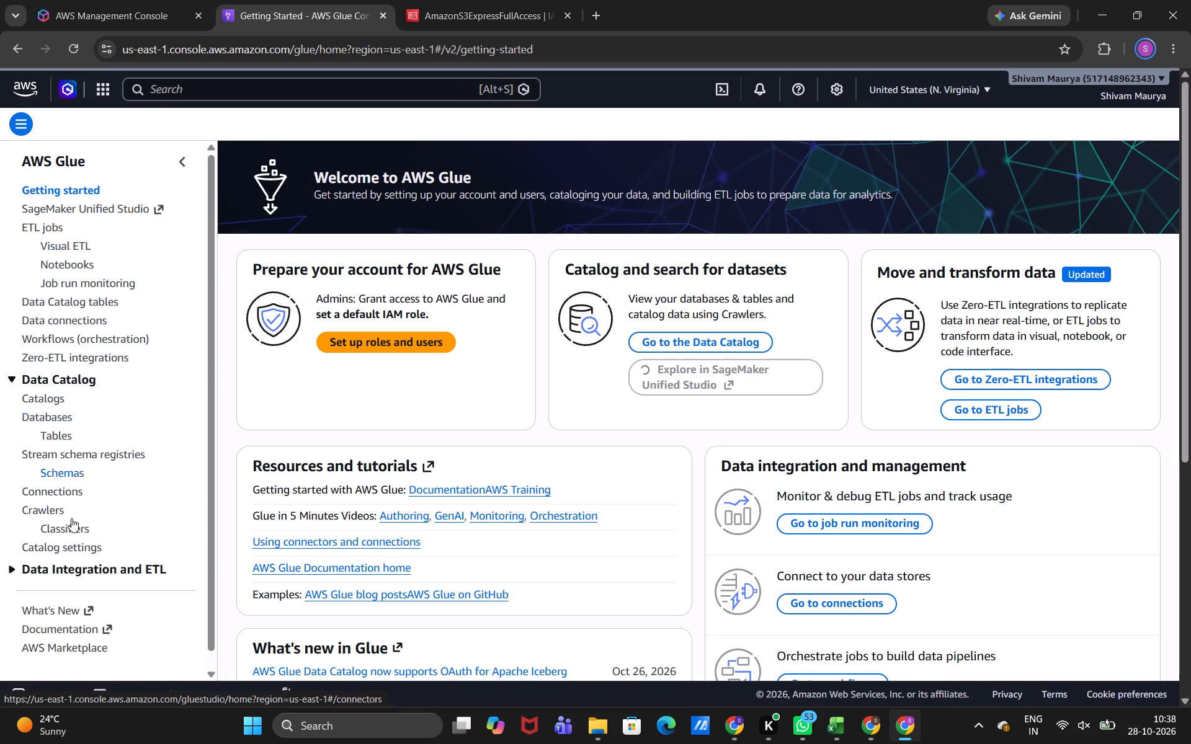
Create a standard Glue database named student-glue-db in the Data Catalog.
{"action": "left_click", "coordinate": [35, 414]}
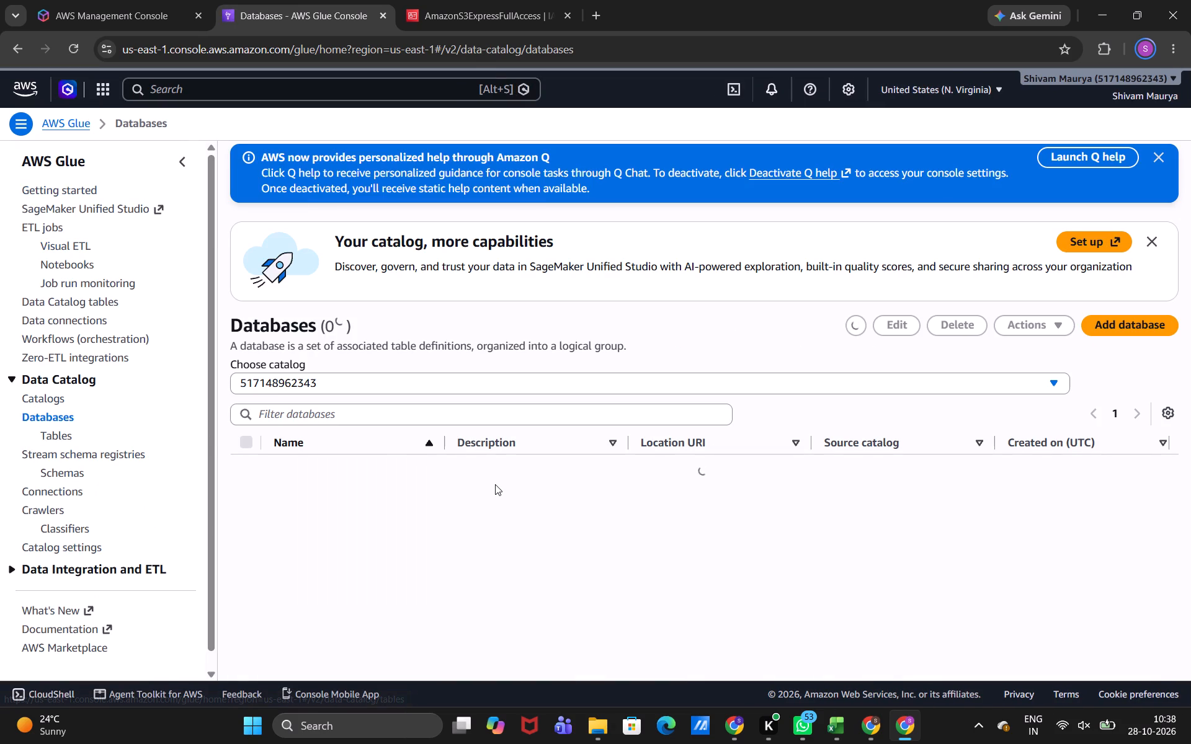
{"action": "left_click", "coordinate": [1101, 327]}
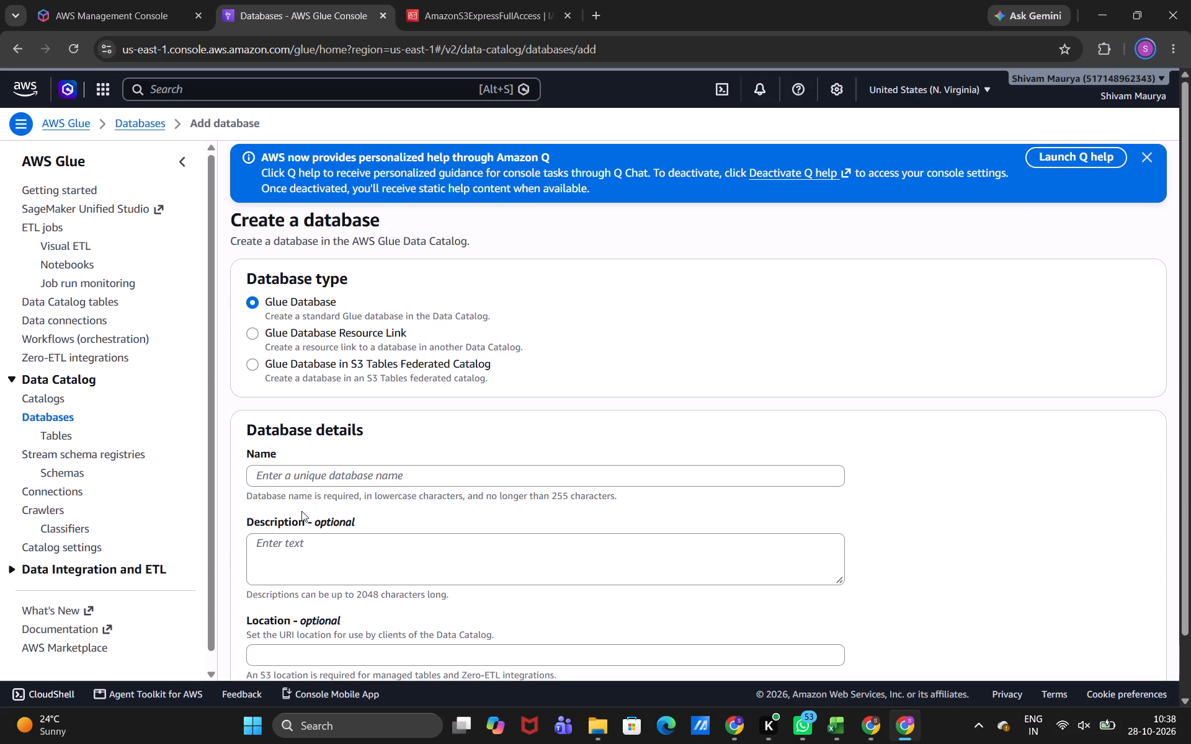
{"action": "left_click", "coordinate": [275, 482]}
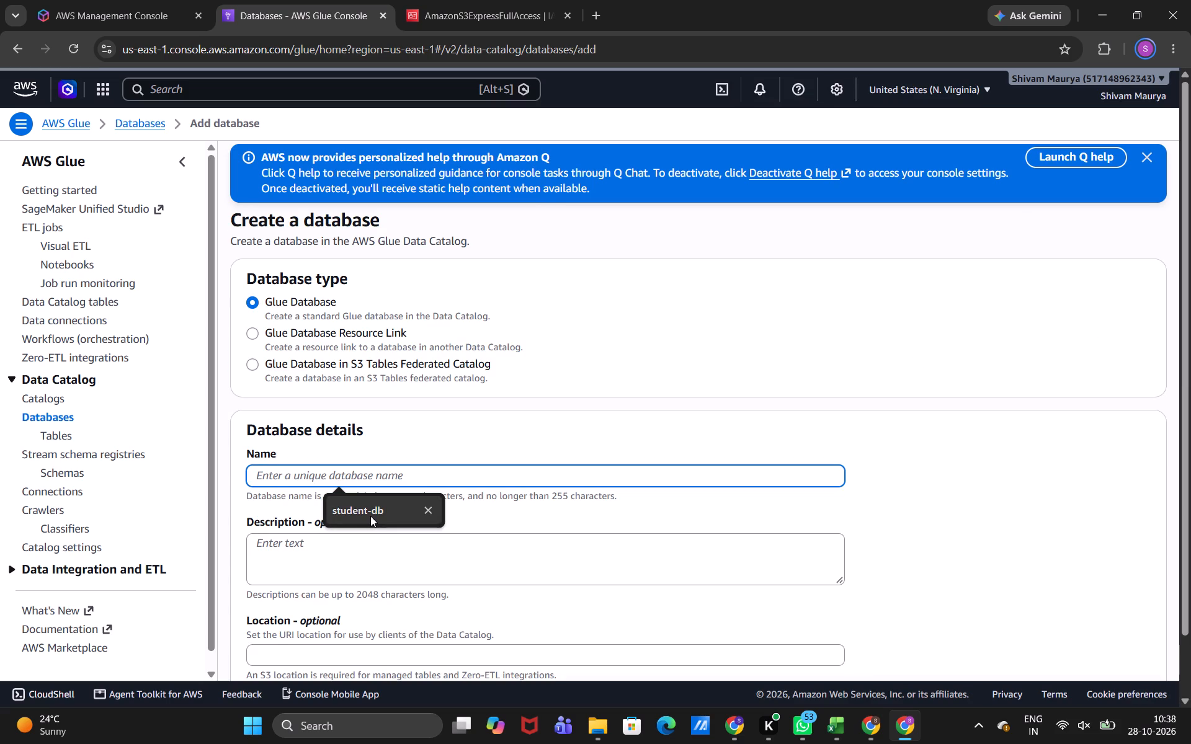
{"action": "left_click", "coordinate": [370, 516]}
{"action": "key", "text": "BackSpace"}
{"action": "key", "text": "BackSpace"}
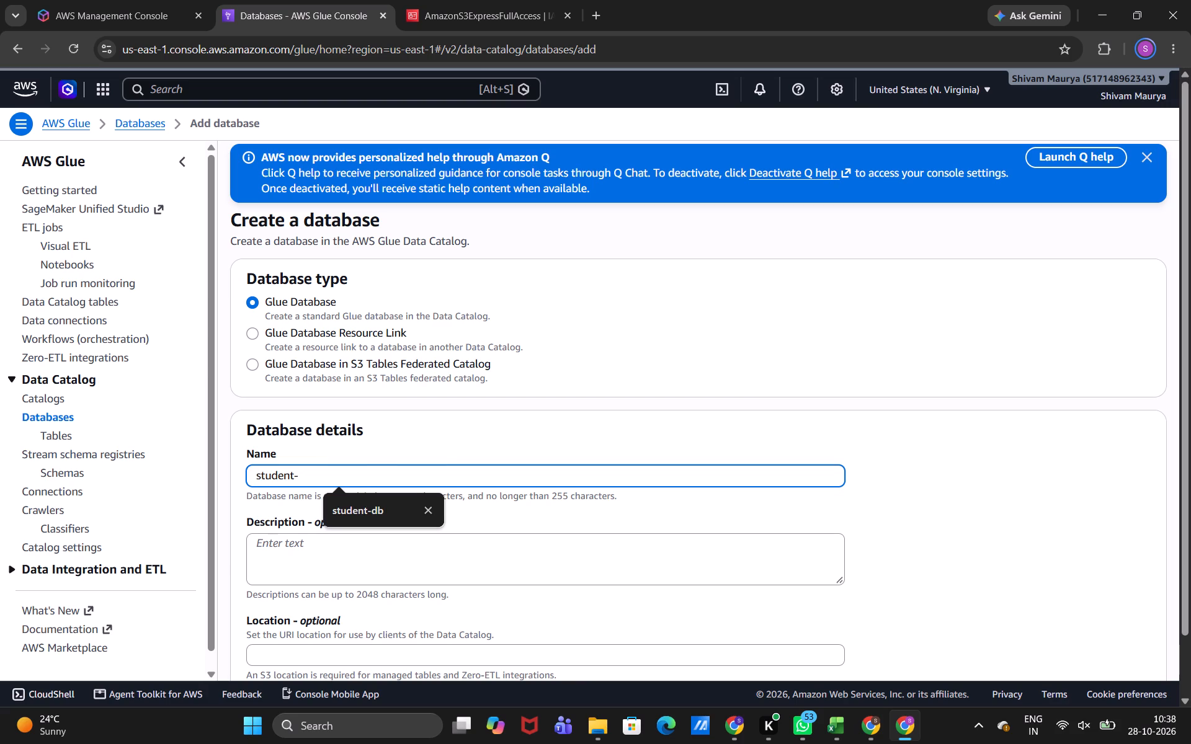
{"action": "type", "text": "glue"}
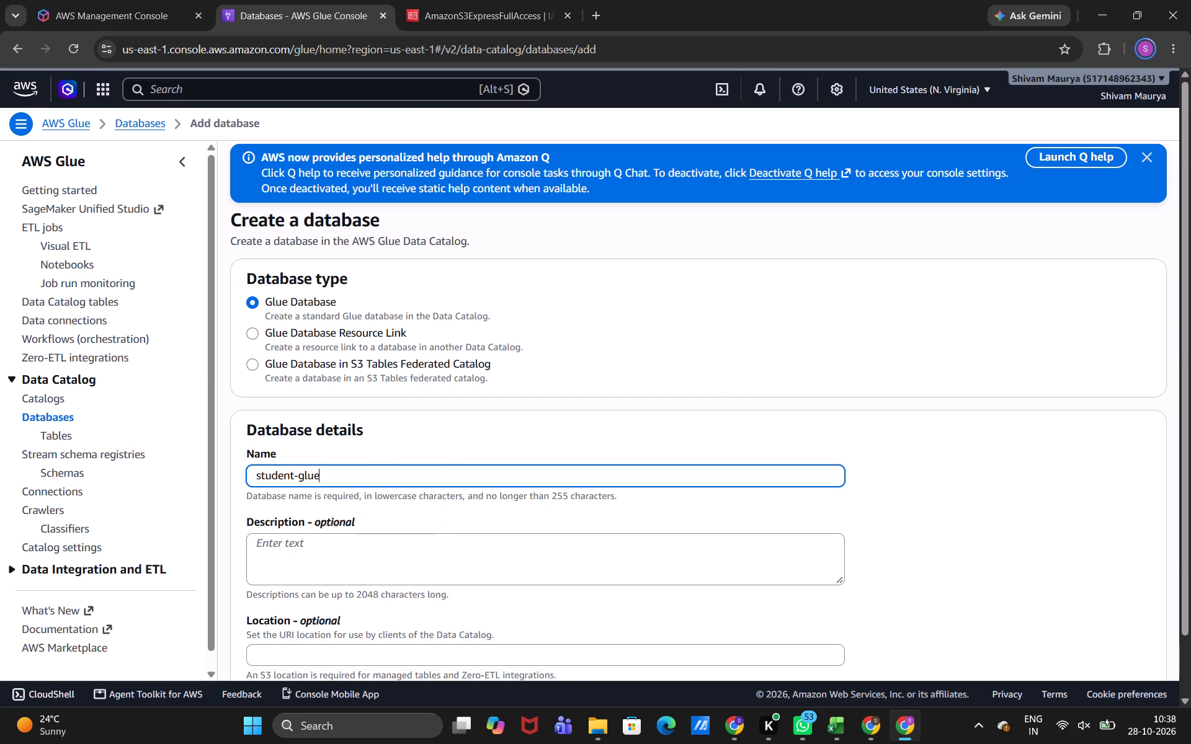
{"action": "key", "text": "minus"}
{"action": "type", "text": "db"}
{"action": "scroll", "coordinate": [364, 503], "scroll_direction": "down", "scroll_amount": 3}
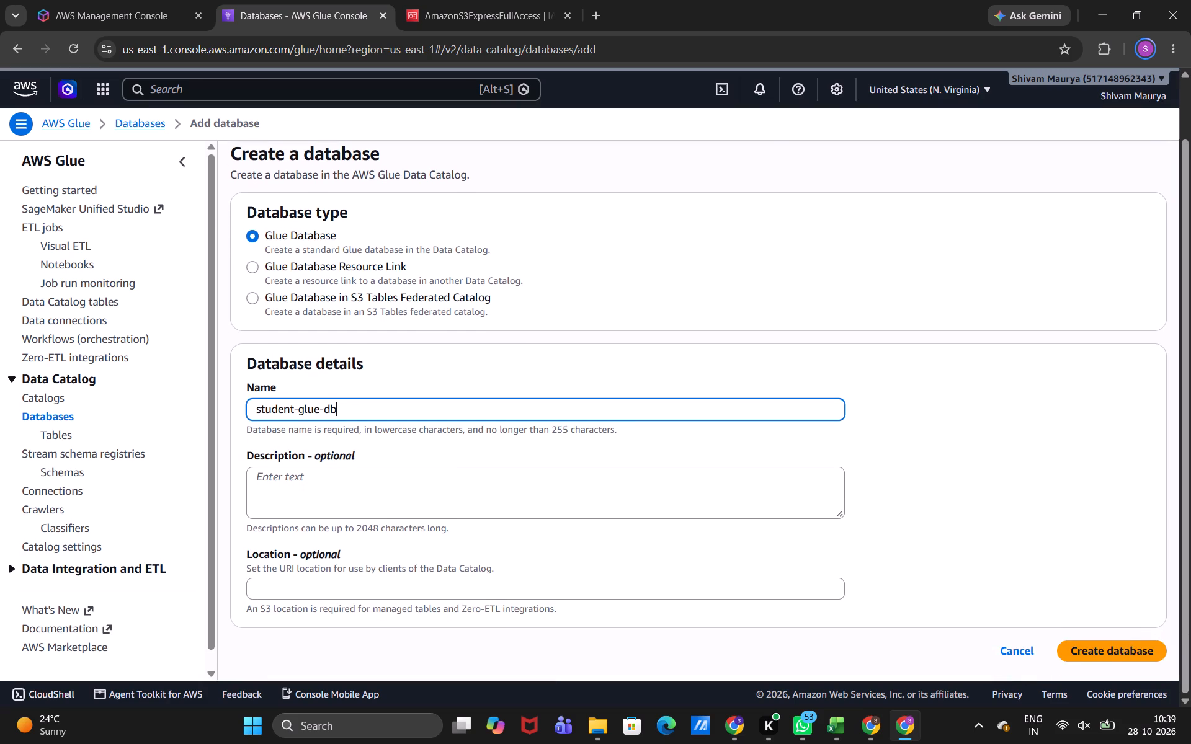
{"action": "left_click", "coordinate": [1102, 654]}
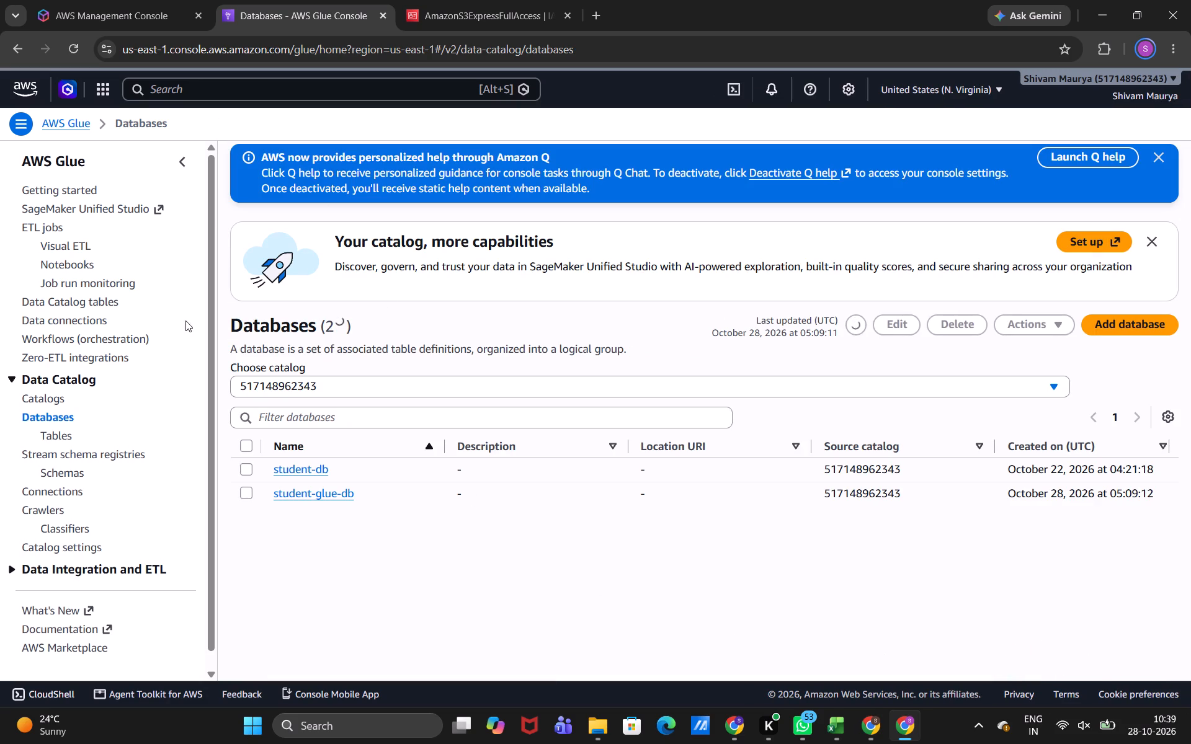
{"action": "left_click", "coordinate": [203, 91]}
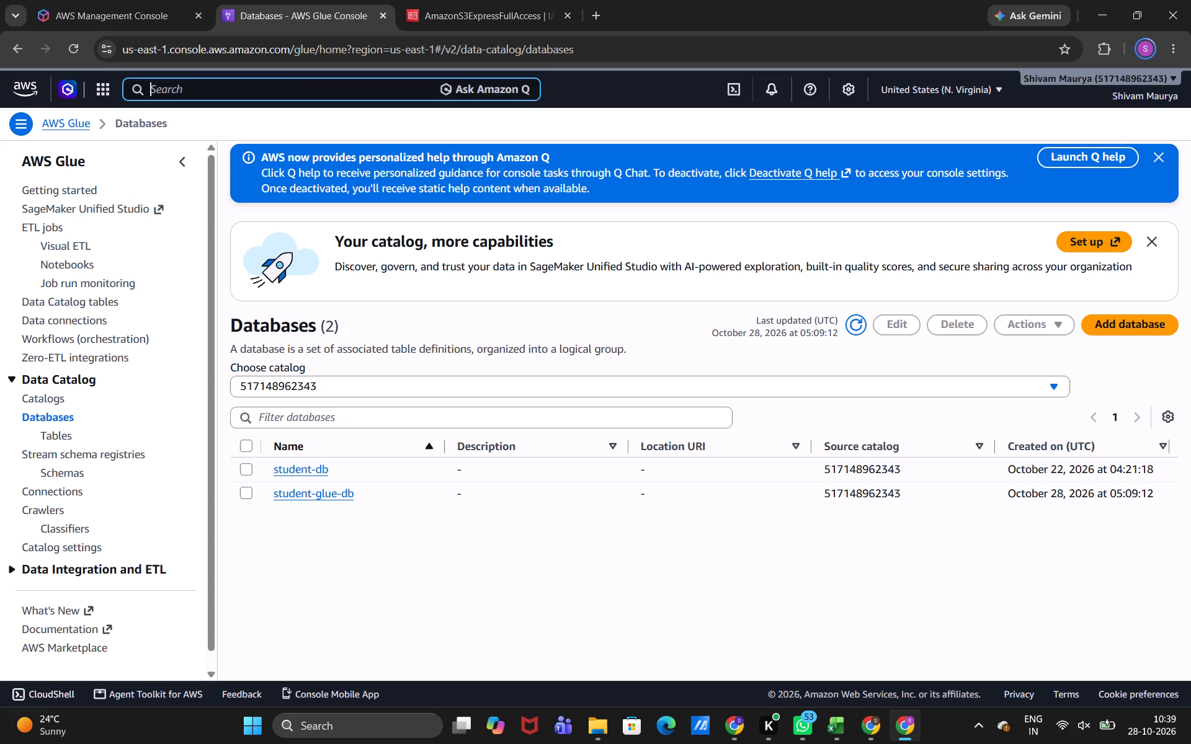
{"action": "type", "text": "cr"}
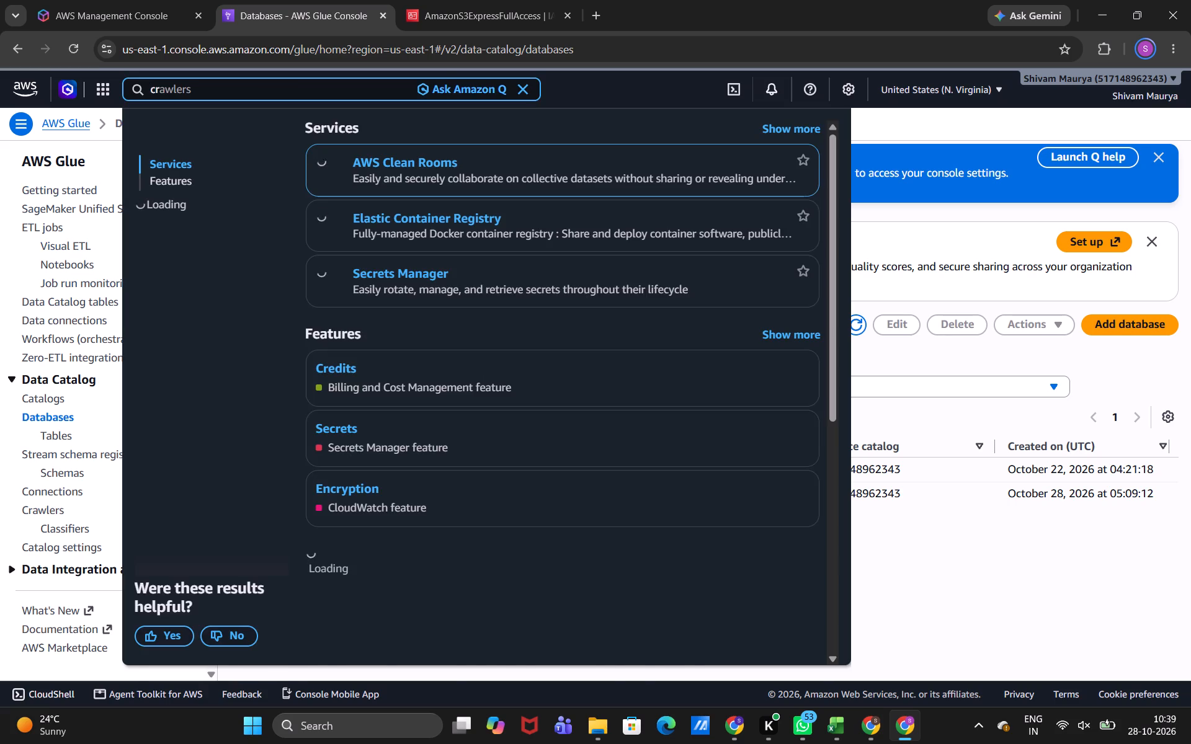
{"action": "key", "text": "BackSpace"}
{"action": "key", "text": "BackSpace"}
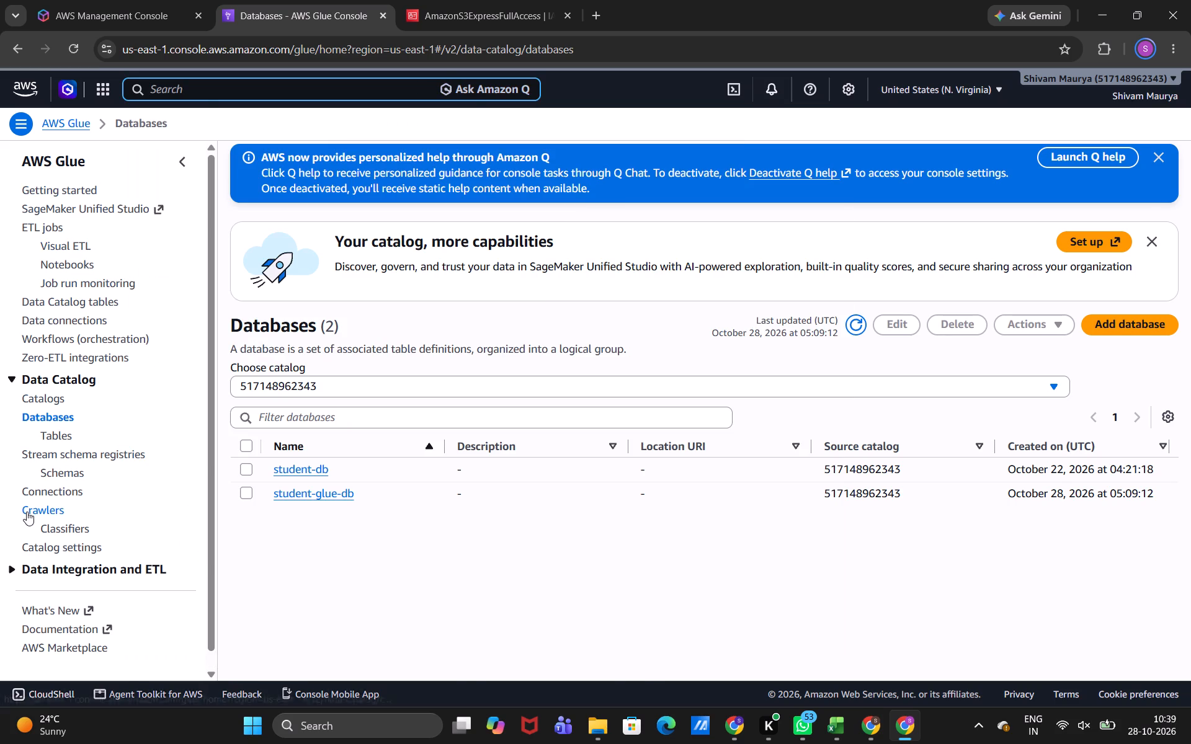
Start a new Glue crawler named shivam-crawler and proceed to choosing its data sources and classifiers.
{"action": "left_click", "coordinate": [27, 511]}
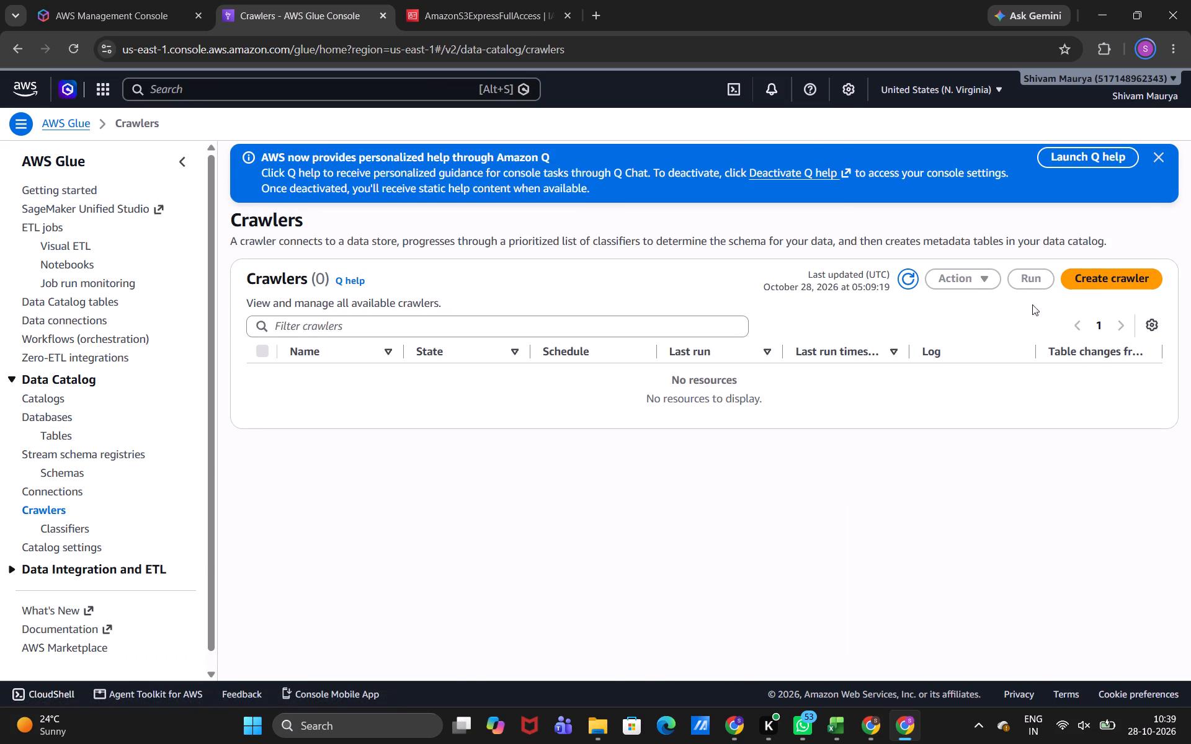
{"action": "left_click", "coordinate": [1109, 282]}
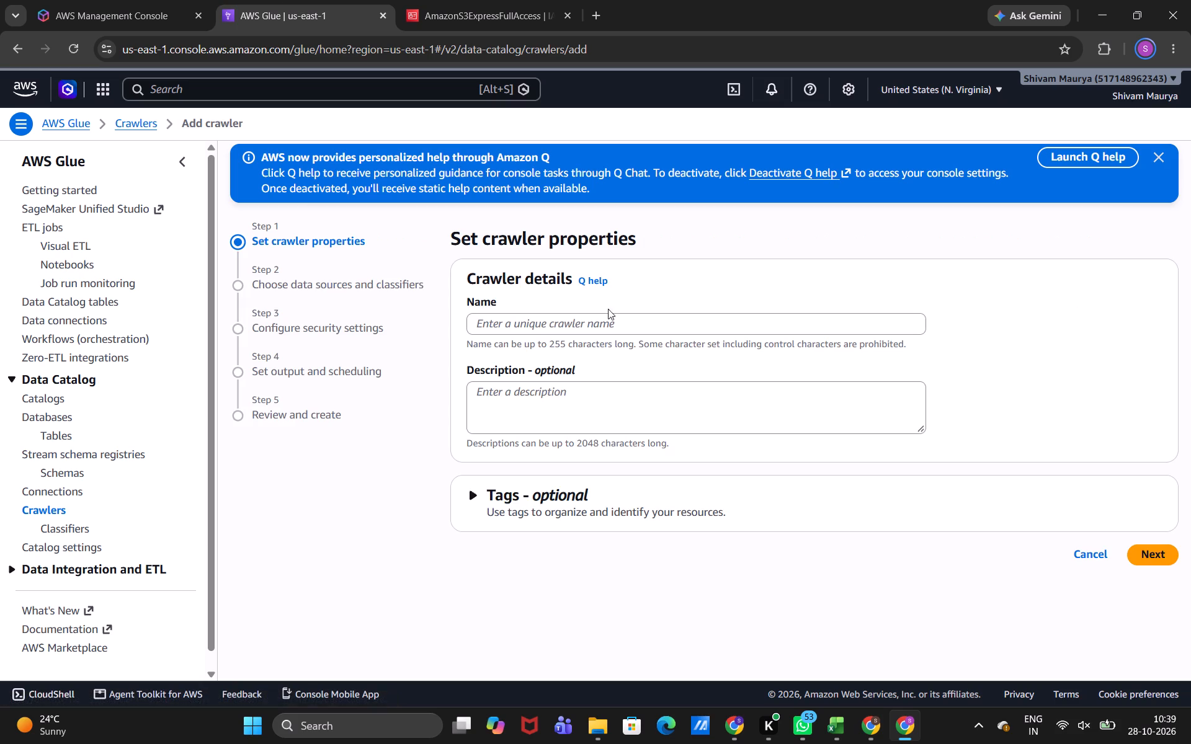
{"action": "left_click", "coordinate": [511, 327]}
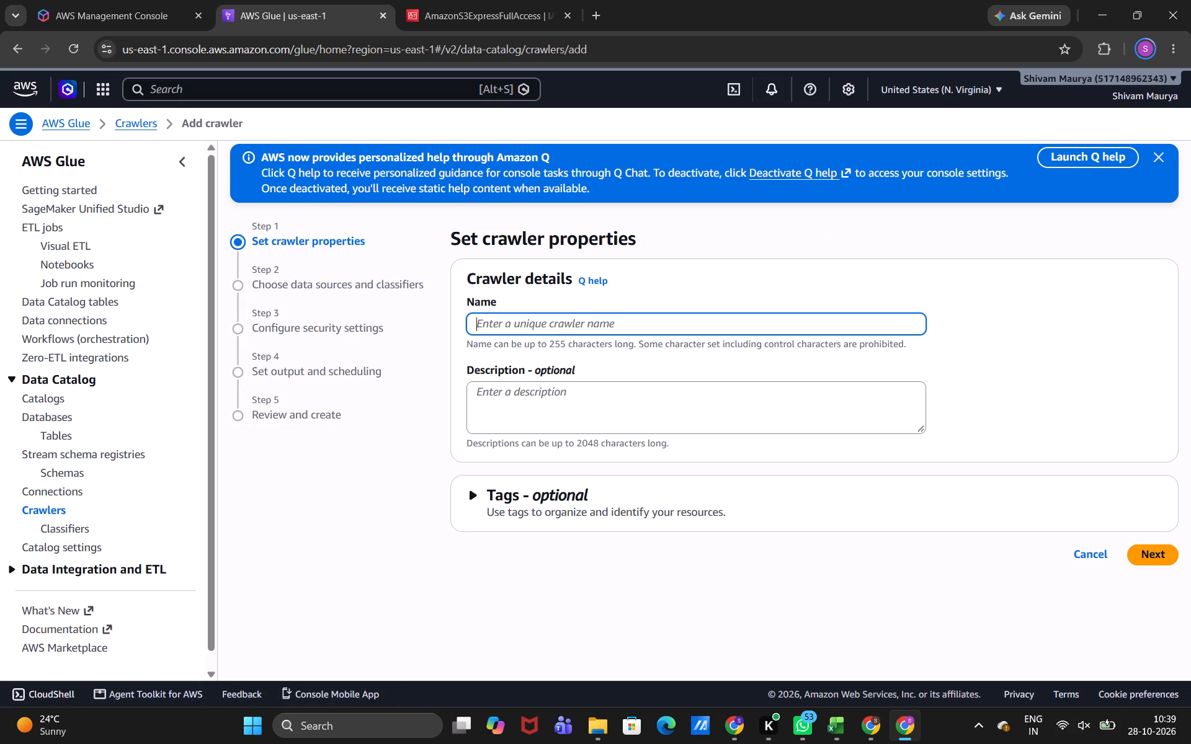
{"action": "type", "text": "shivam"}
{"action": "type", "text": "-c"}
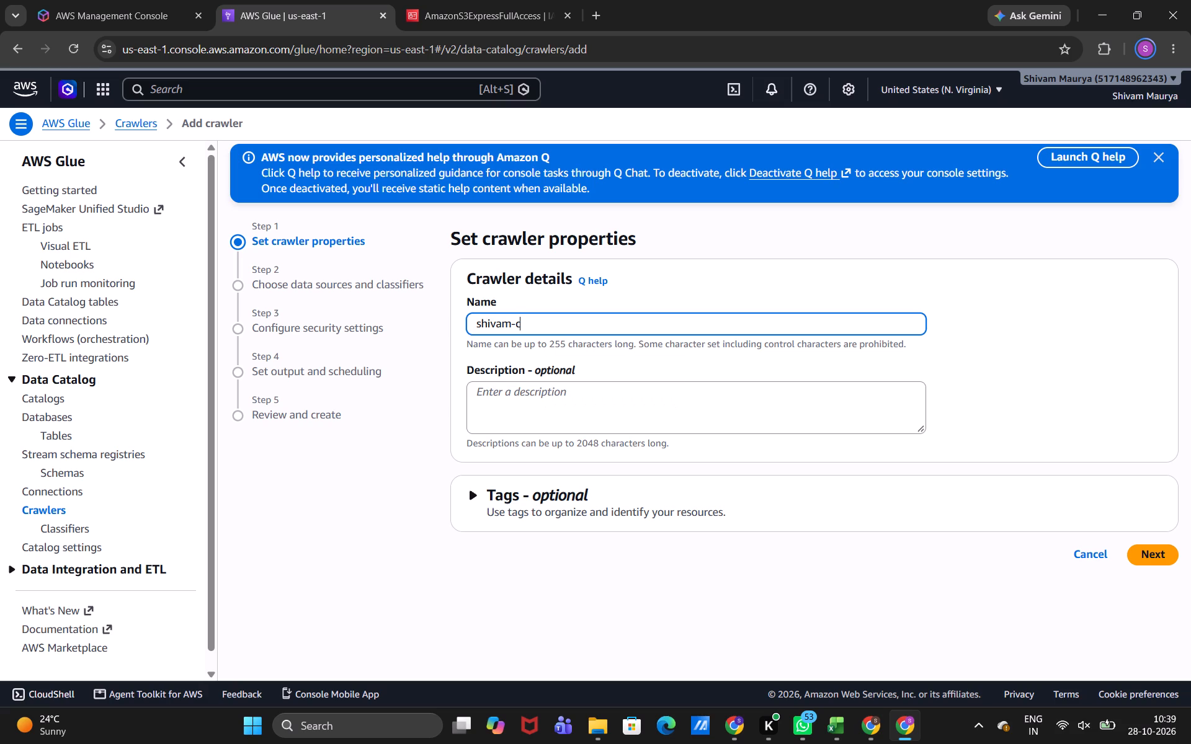
{"action": "type", "text": "raw"}
{"action": "type", "text": "ler"}
{"action": "left_click", "coordinate": [1173, 555]}
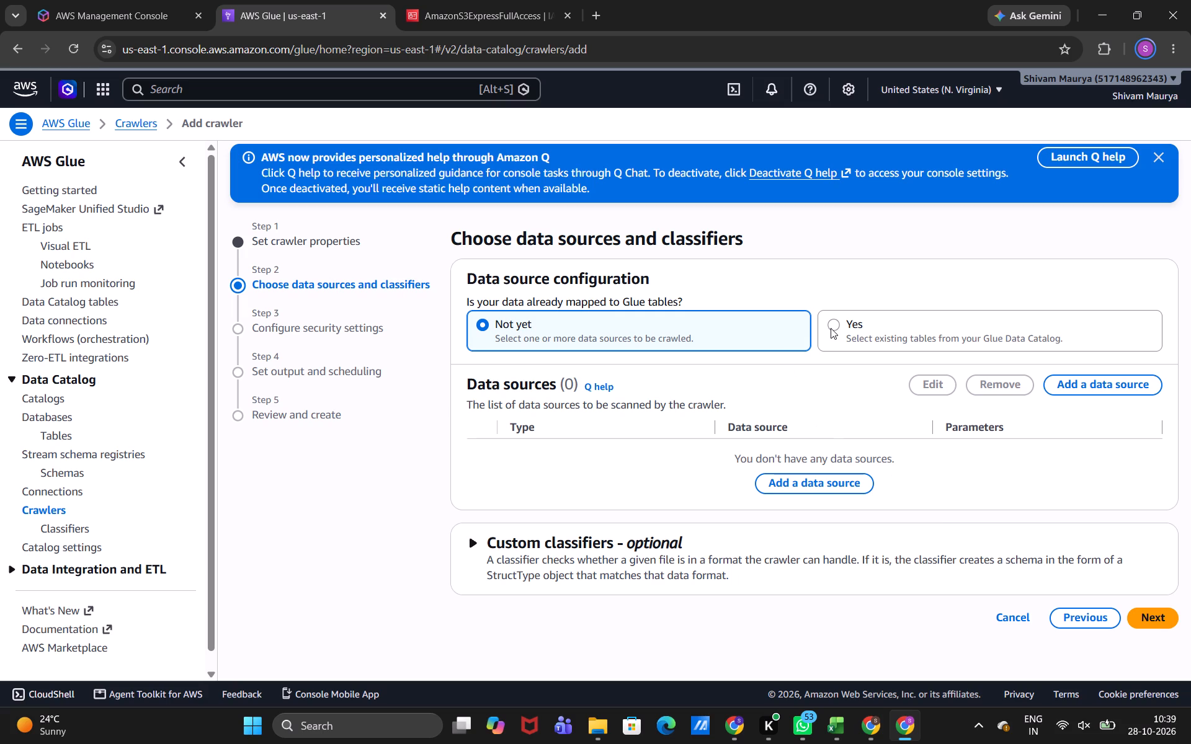
{"action": "left_click", "coordinate": [831, 327]}
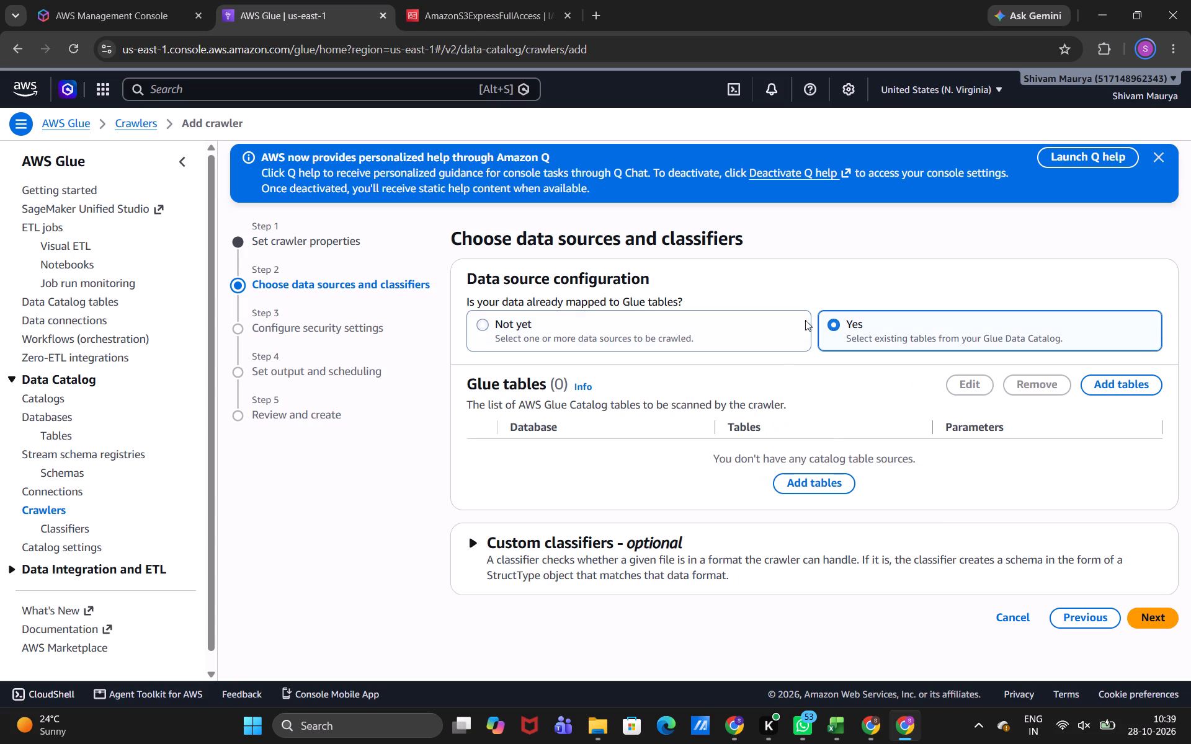
{"action": "left_click", "coordinate": [708, 327]}
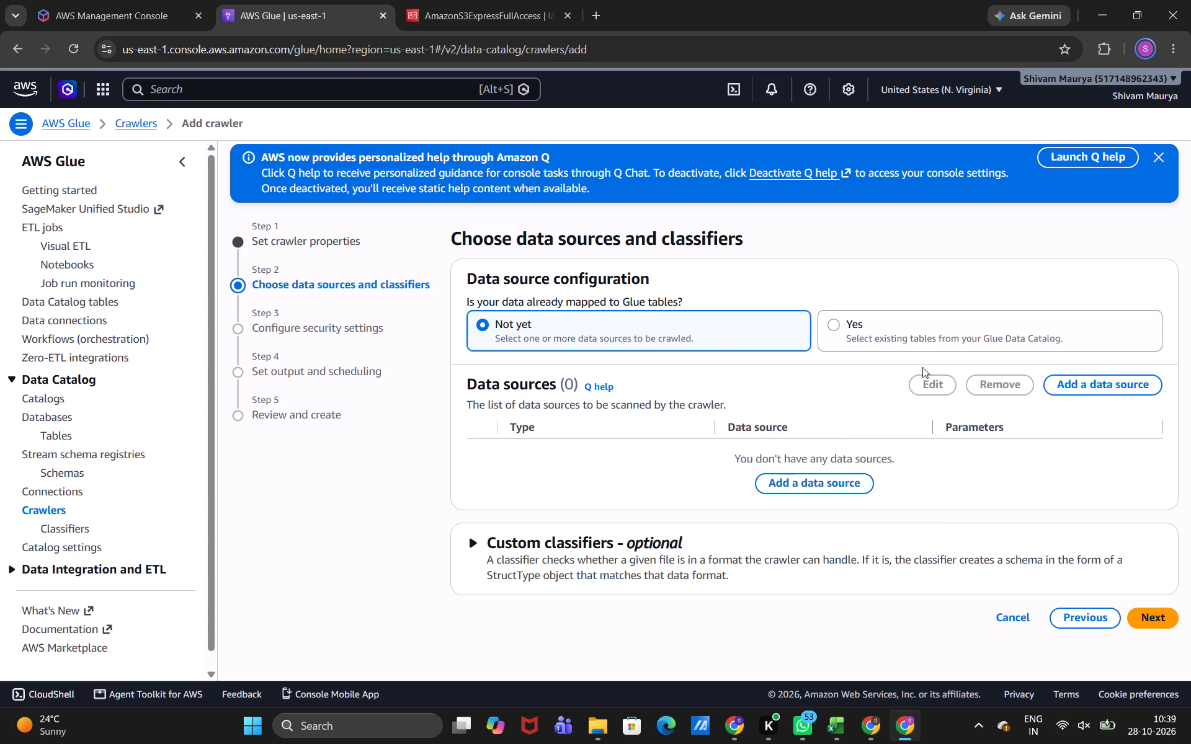
{"action": "left_click", "coordinate": [1050, 379]}
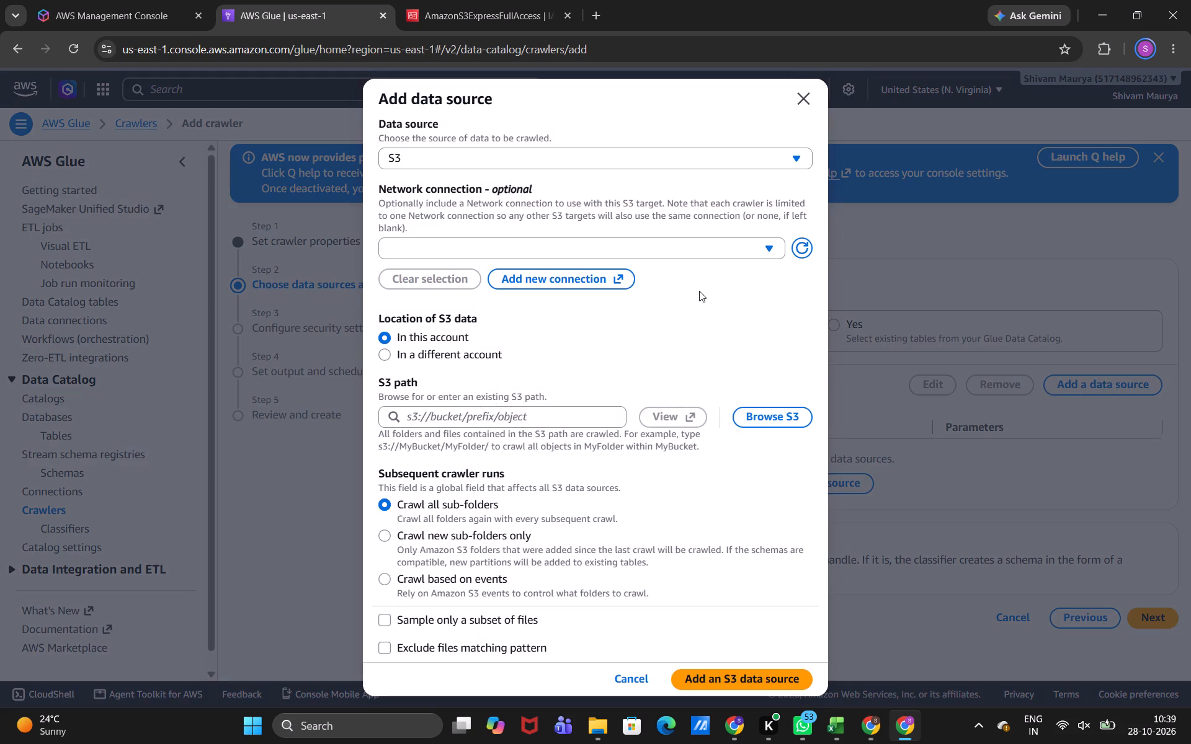
{"action": "left_click", "coordinate": [745, 412]}
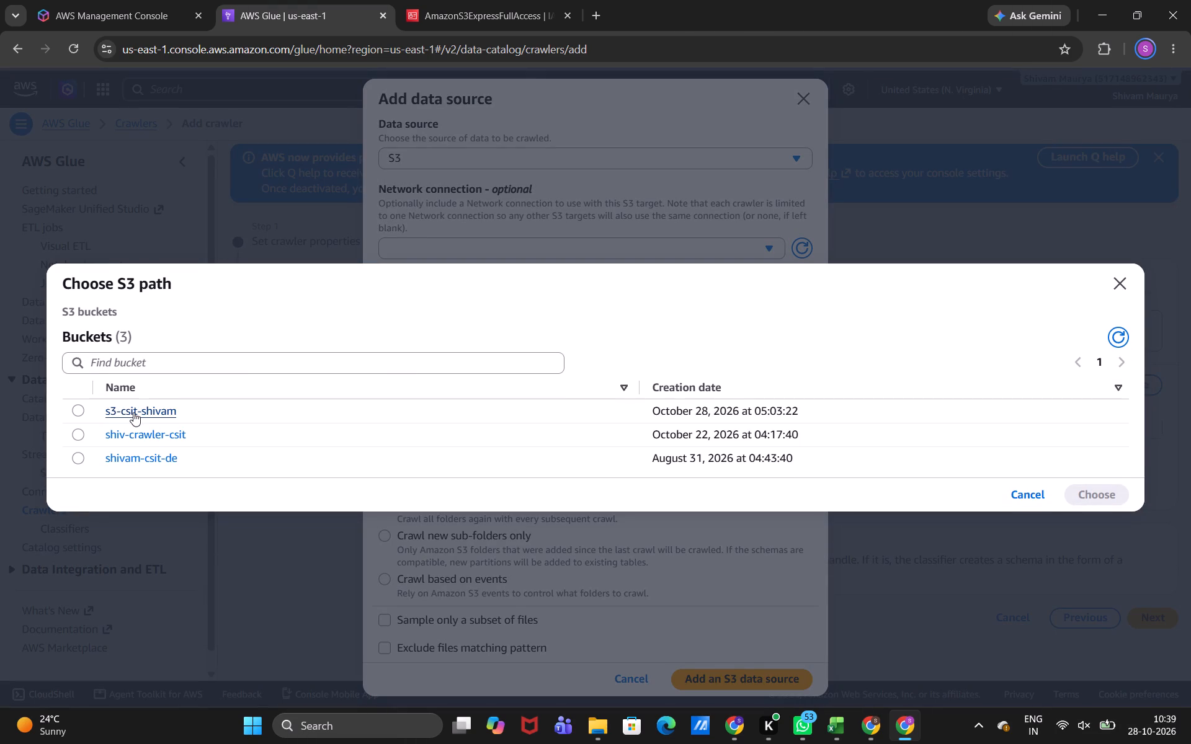
{"action": "double_click", "coordinate": [133, 412]}
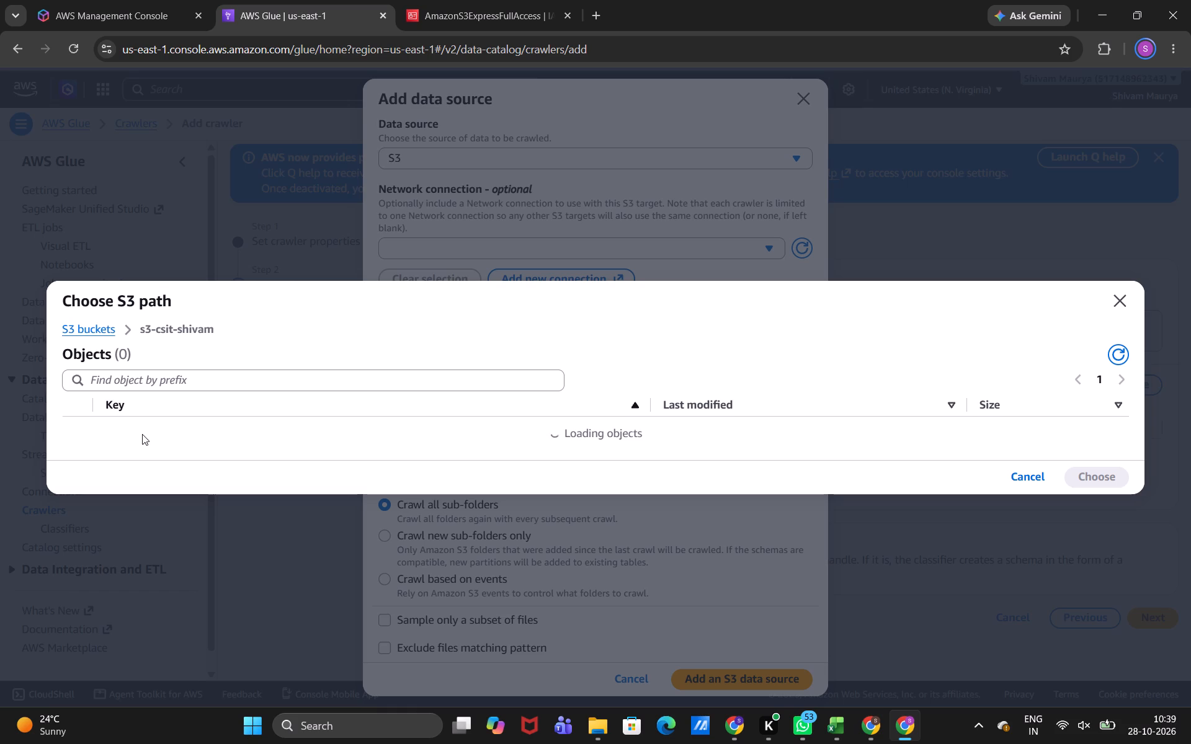
{"action": "left_click", "coordinate": [81, 428]}
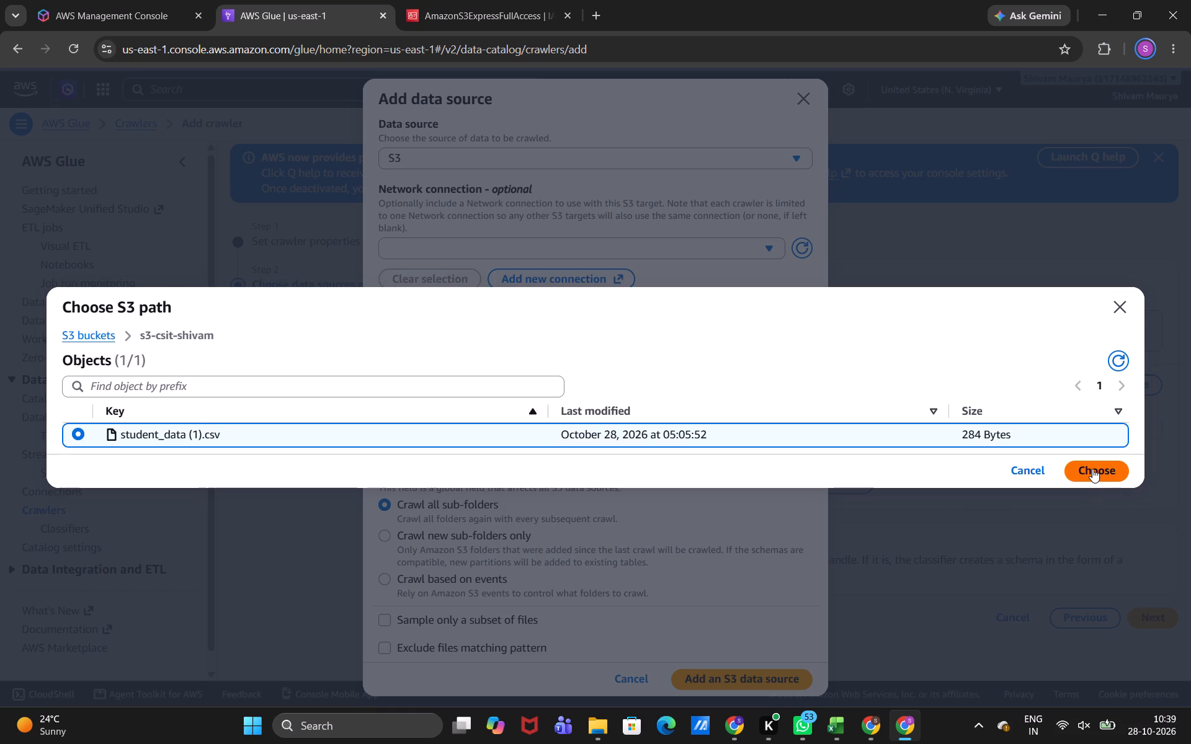
{"action": "left_click", "coordinate": [1092, 469]}
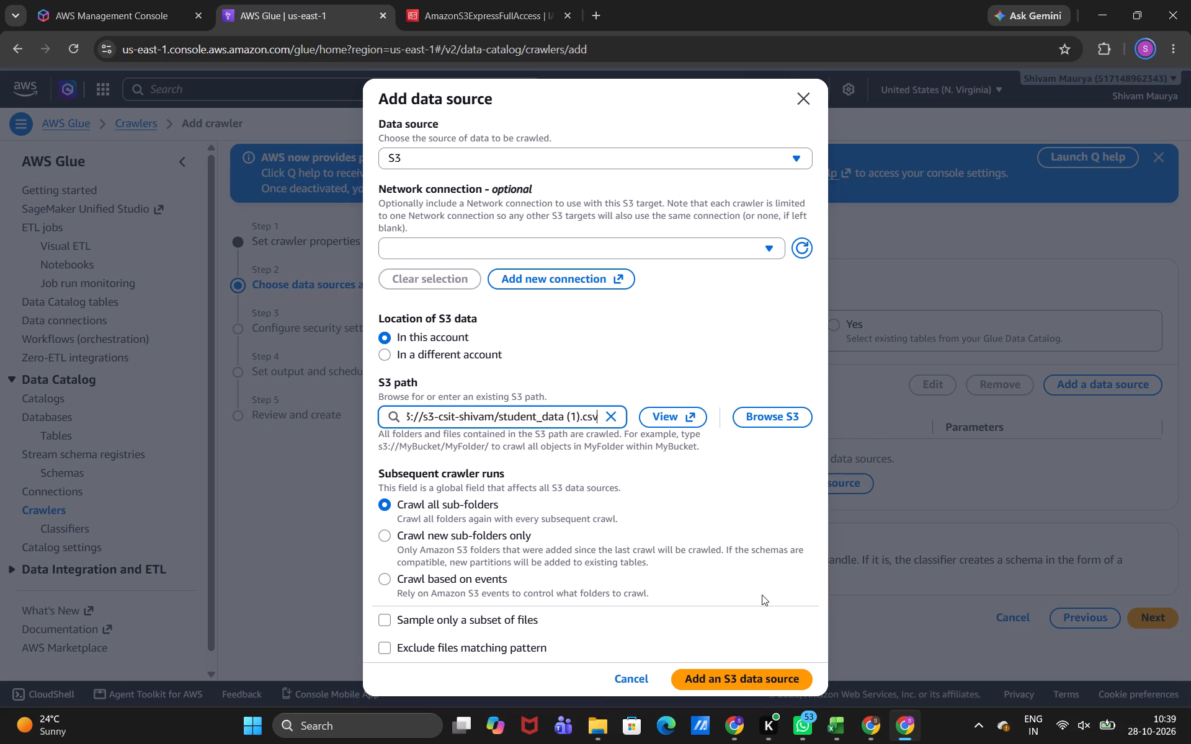
{"action": "left_click", "coordinate": [724, 683]}
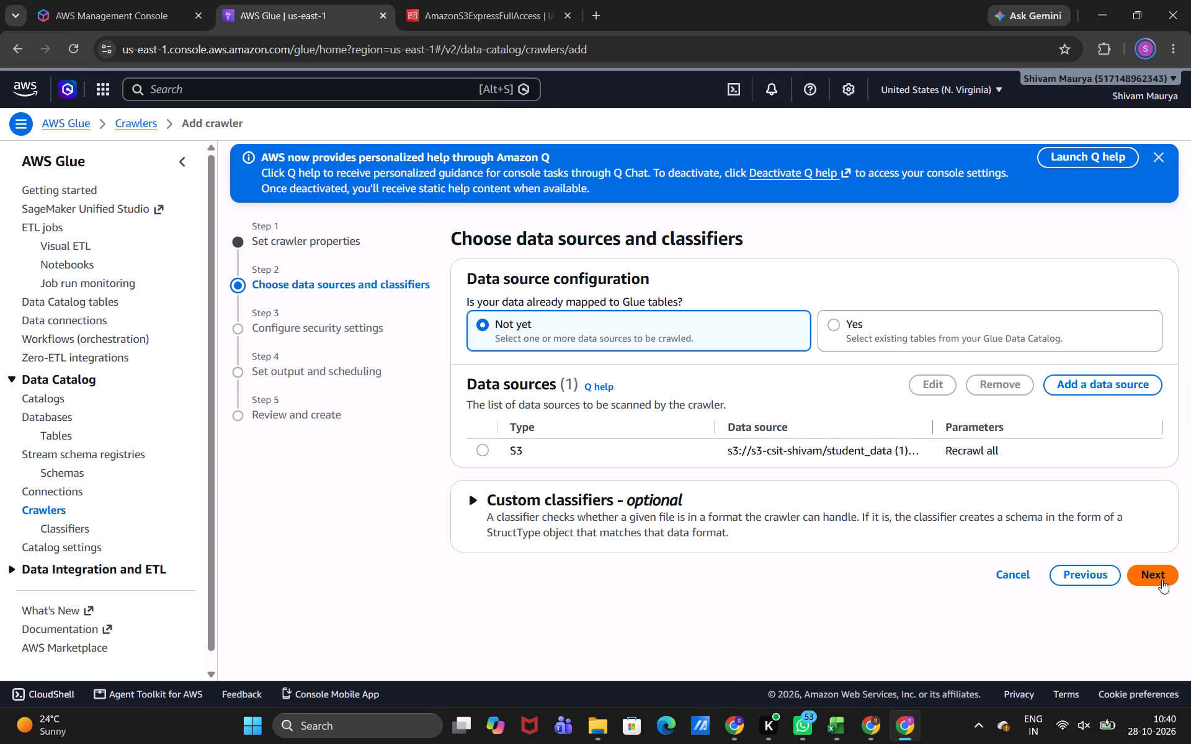
{"action": "left_click", "coordinate": [1154, 572]}
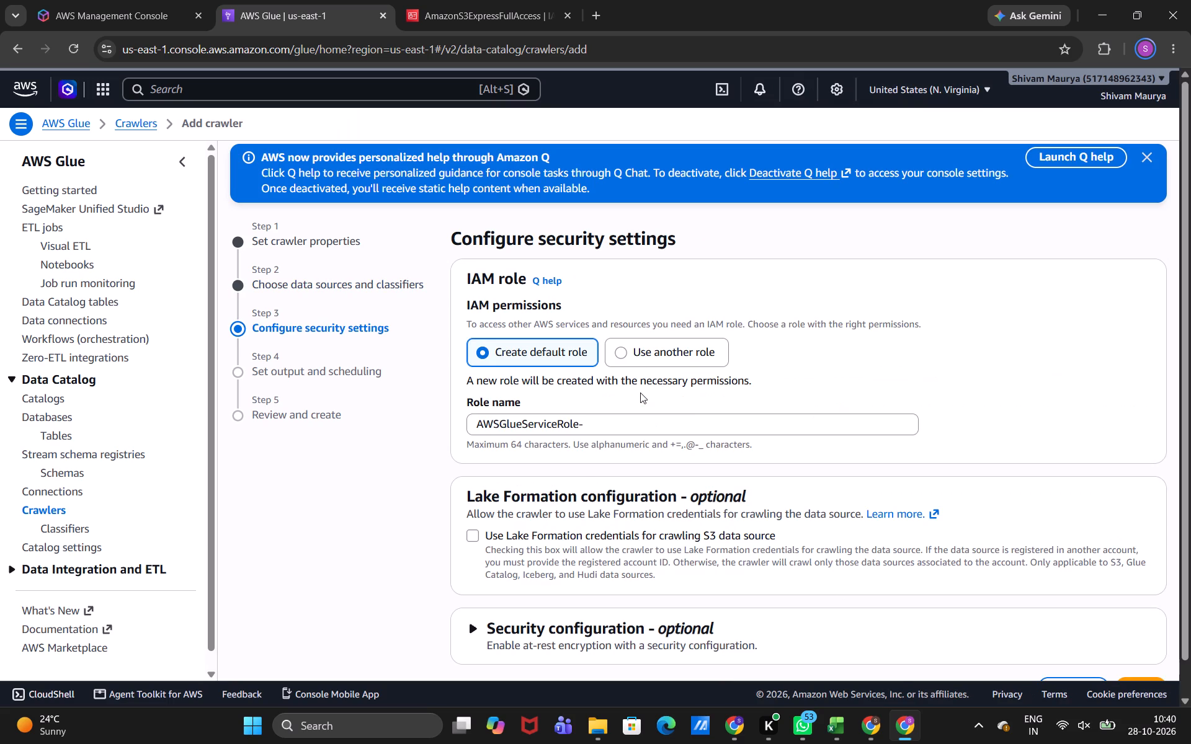
Assign the existing -glue IAM role named after the account owner to the crawler and proceed to output and scheduling.
{"action": "left_click", "coordinate": [627, 356]}
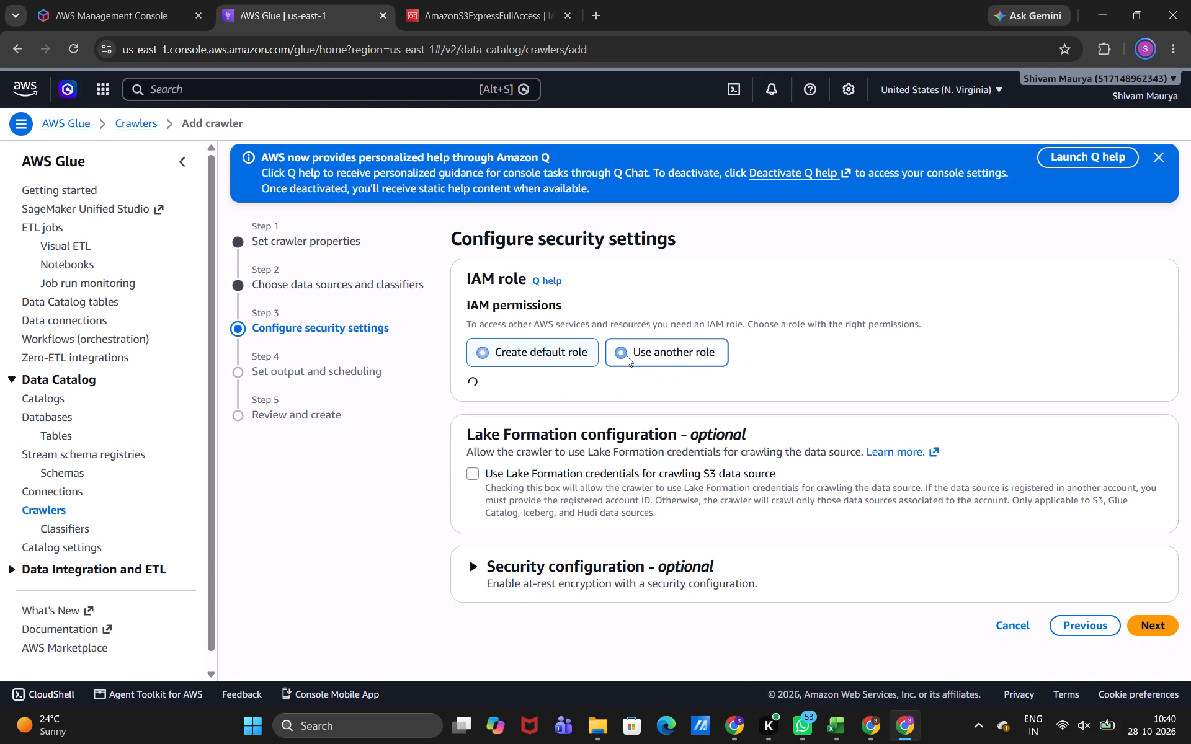
{"action": "left_click", "coordinate": [607, 384]}
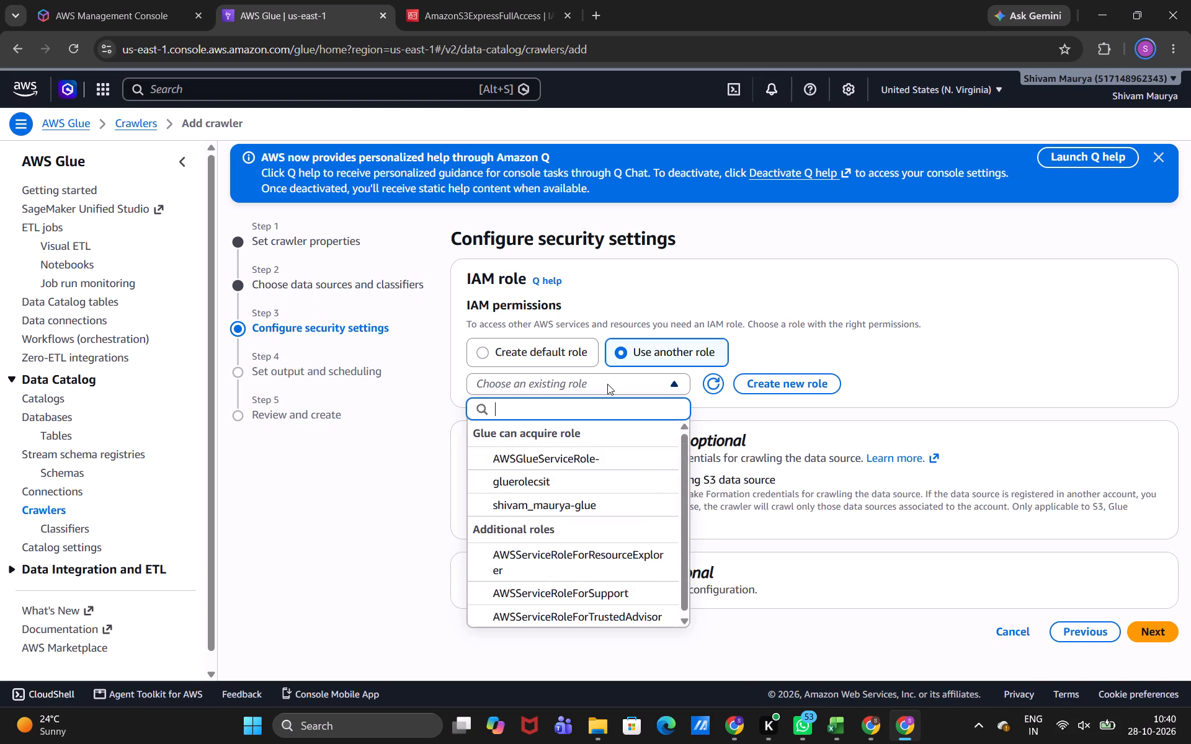
{"action": "left_click", "coordinate": [566, 506]}
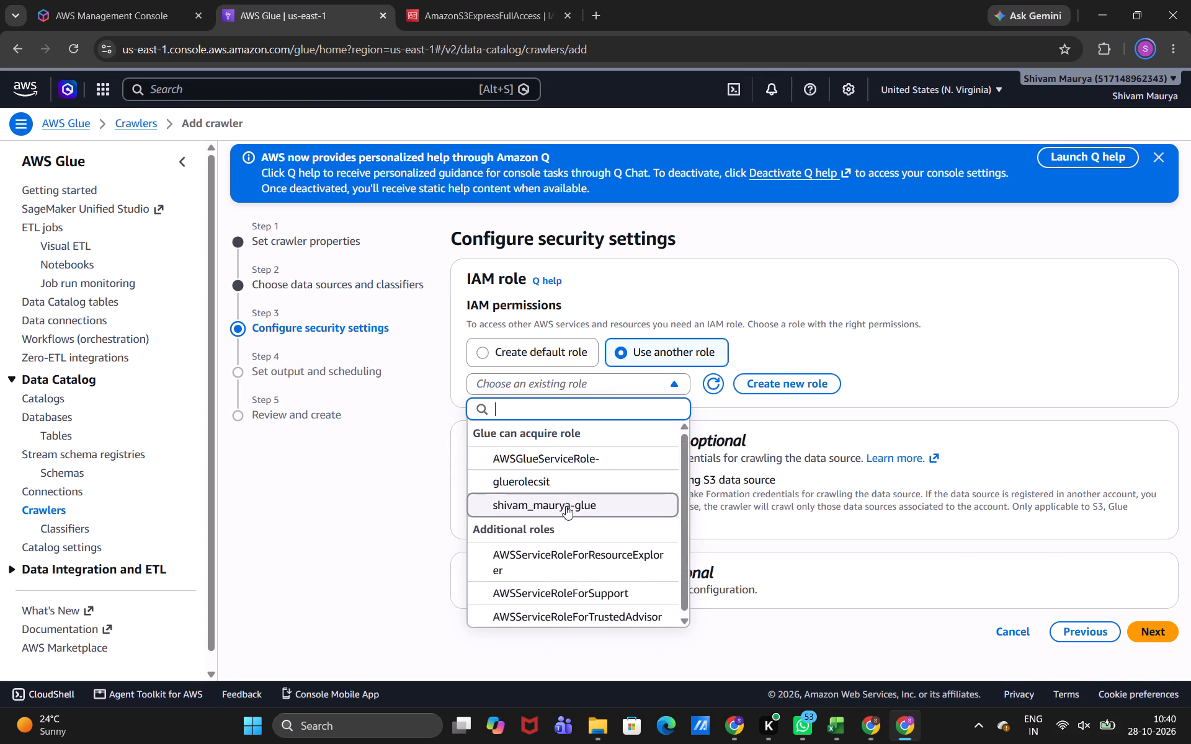
{"action": "scroll", "coordinate": [619, 563], "scroll_direction": "down", "scroll_amount": 2}
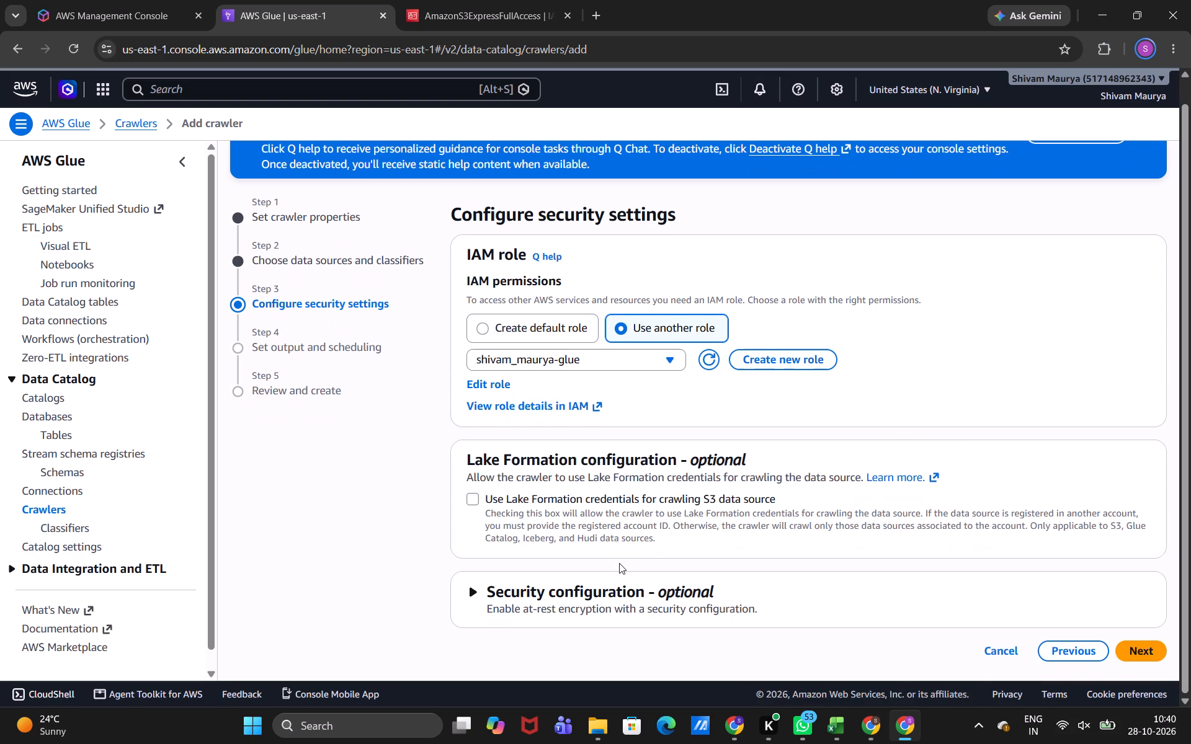
{"action": "scroll", "coordinate": [619, 563], "scroll_direction": "down", "scroll_amount": 1}
{"action": "left_click", "coordinate": [1157, 656]}
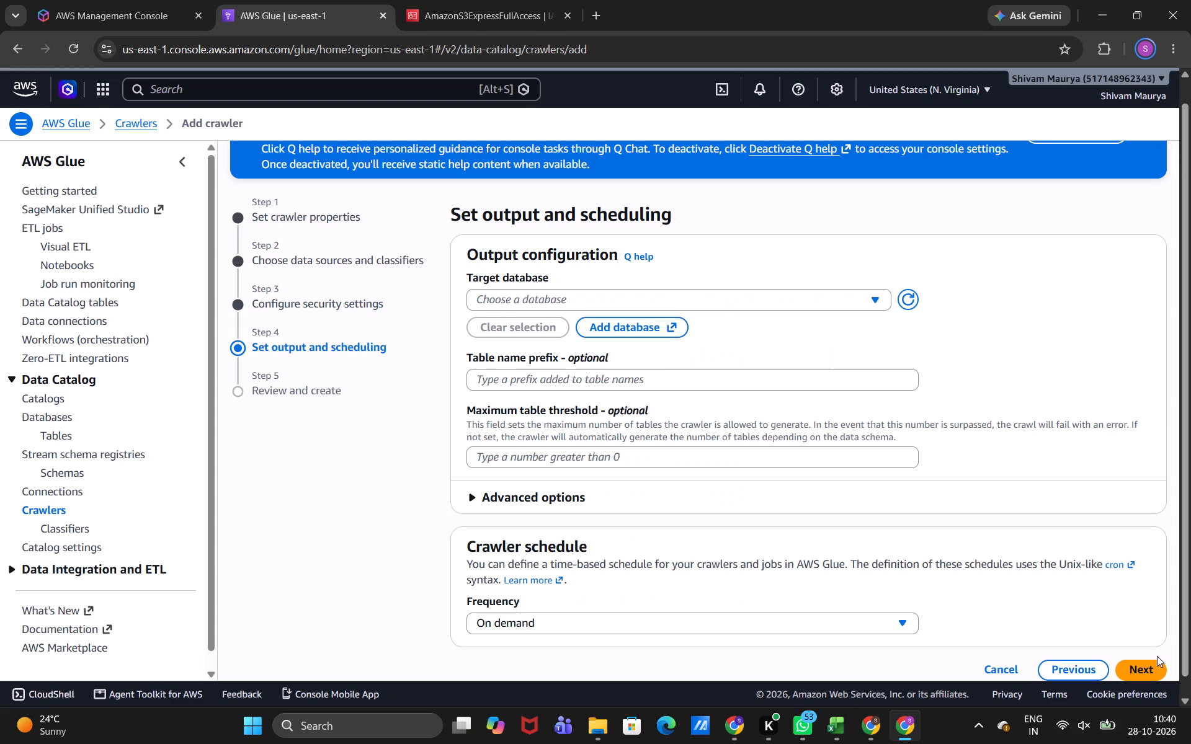
Set student-glue-db as the crawler's target database, keep the on-demand schedule, and create the crawler.
{"action": "left_click", "coordinate": [777, 293]}
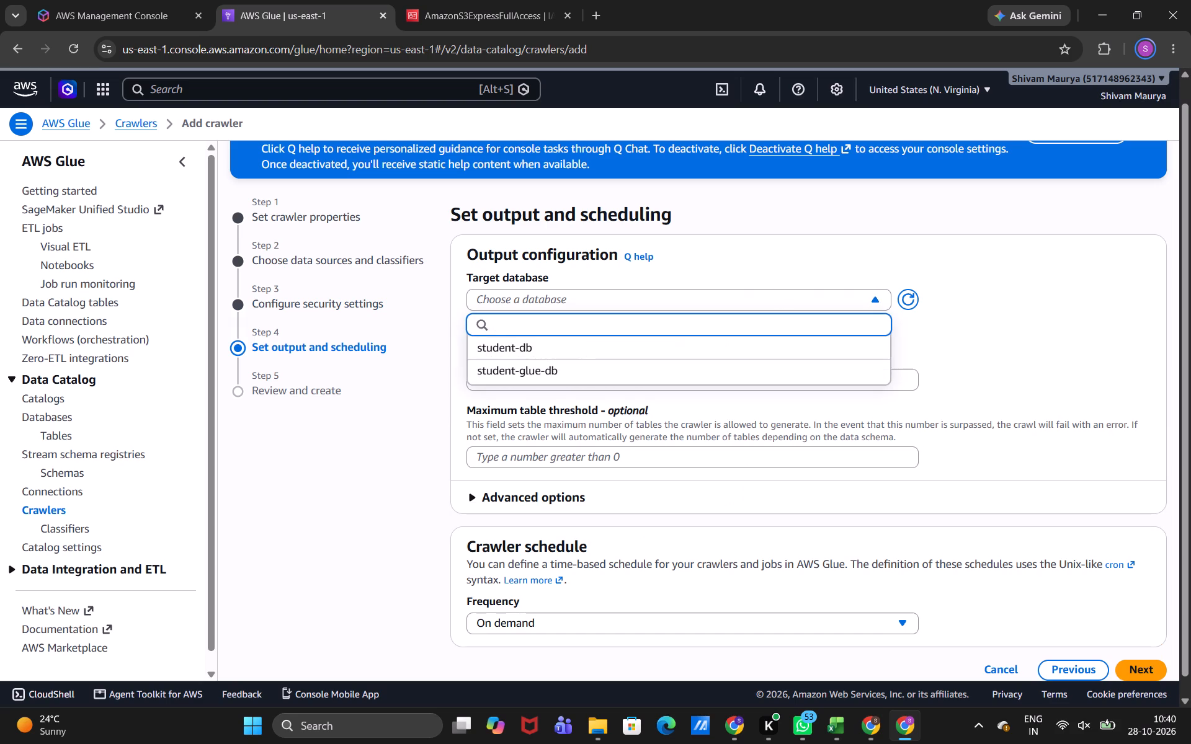
{"action": "left_click", "coordinate": [709, 370]}
{"action": "scroll", "coordinate": [744, 476], "scroll_direction": "down", "scroll_amount": 2}
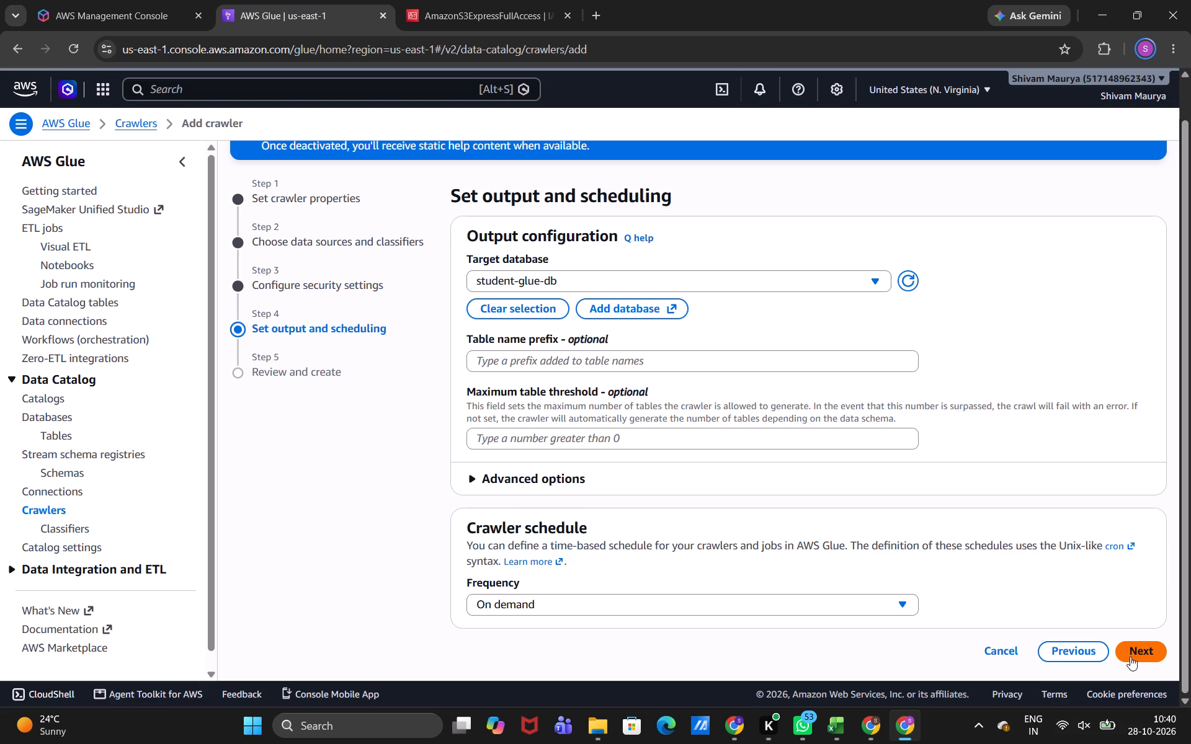
{"action": "left_click", "coordinate": [1130, 657]}
{"action": "scroll", "coordinate": [964, 472], "scroll_direction": "down", "scroll_amount": 6}
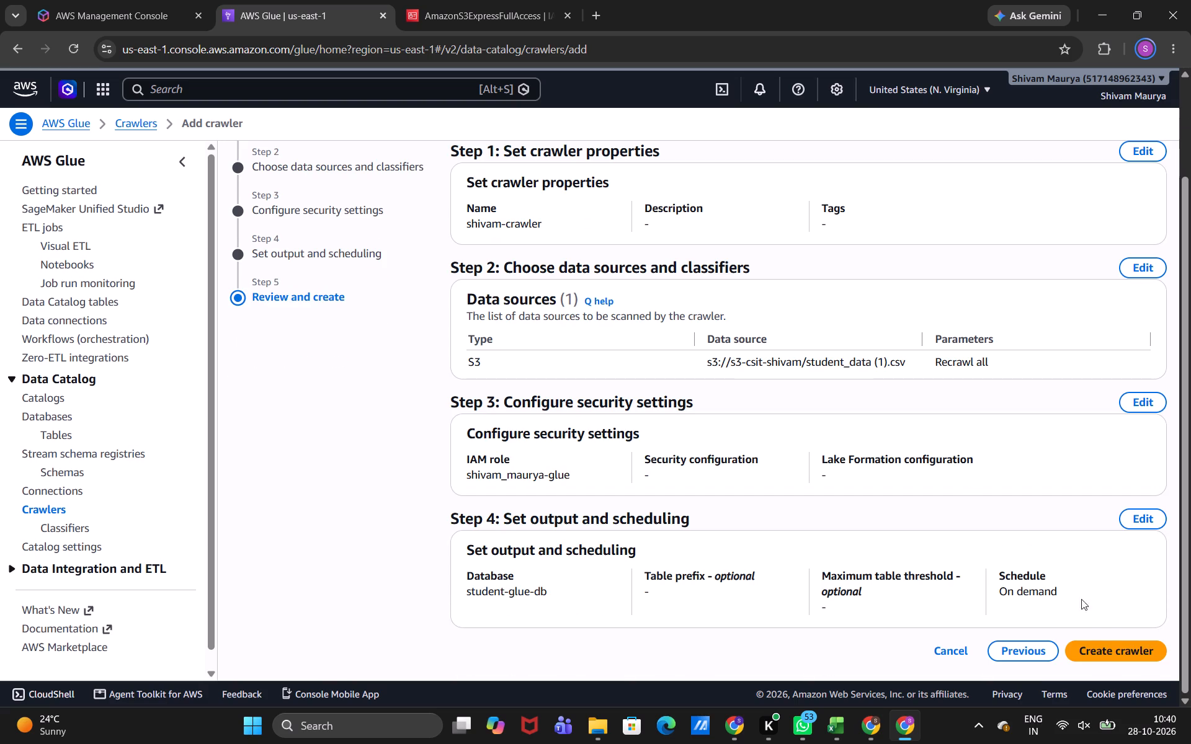
{"action": "left_click", "coordinate": [1092, 650]}
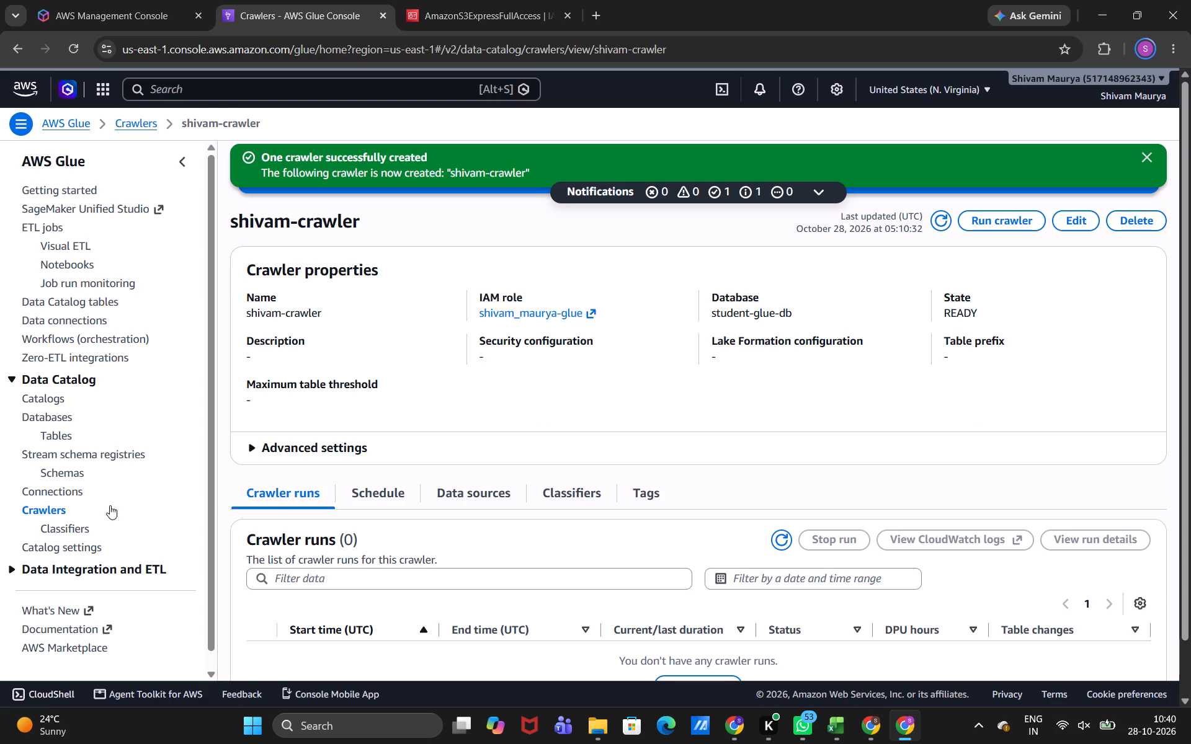
Reload the list of crawlers, run shivam-crawler, and expand the run notifications.
{"action": "left_click", "coordinate": [55, 505]}
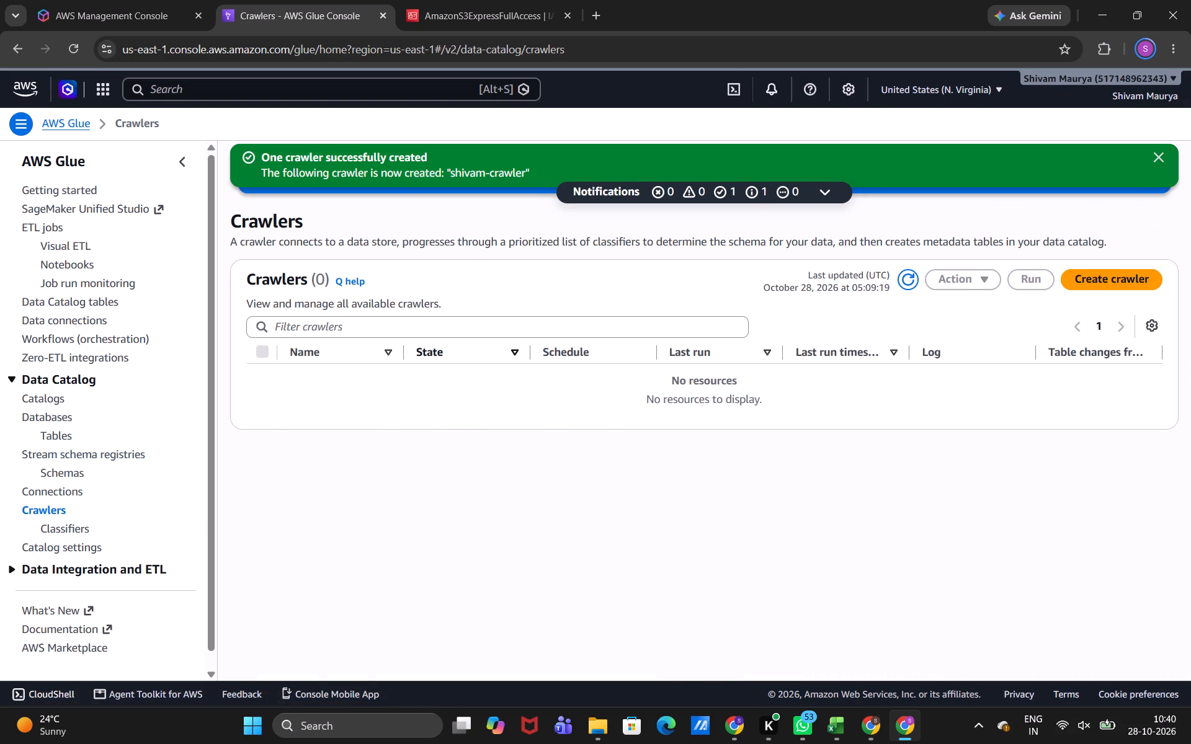
{"action": "left_click", "coordinate": [74, 50]}
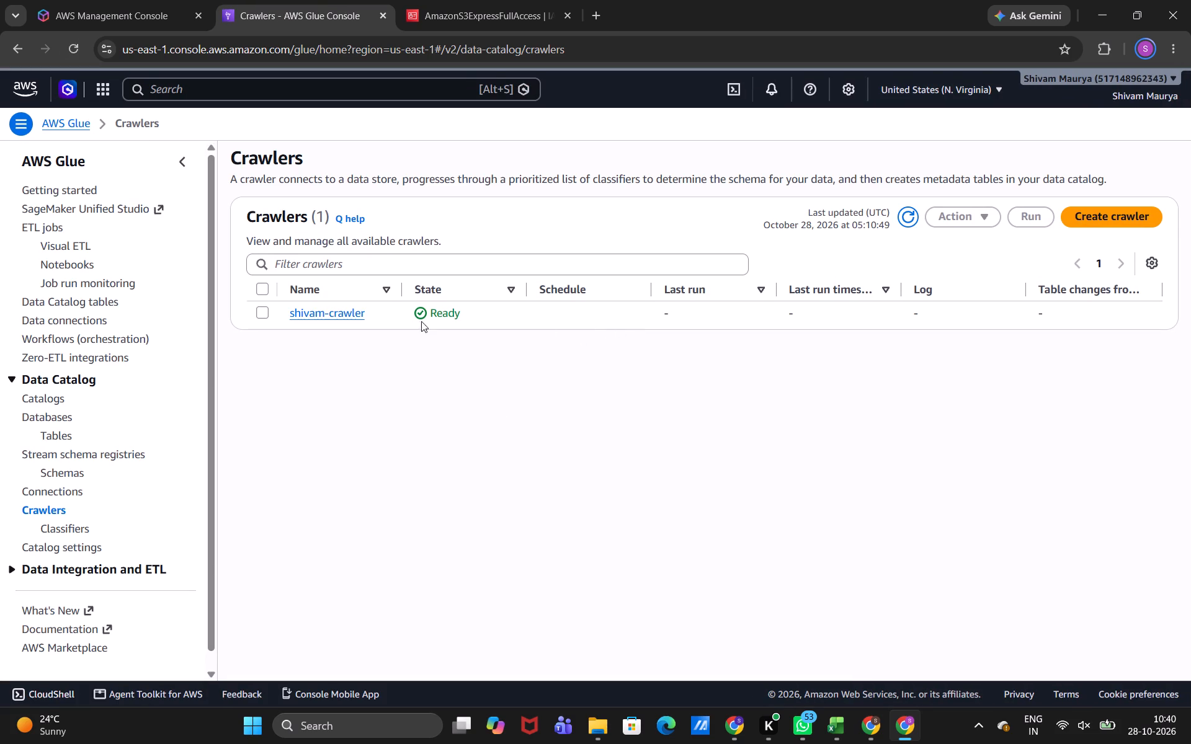
{"action": "left_click", "coordinate": [262, 317]}
{"action": "left_click", "coordinate": [1019, 212]}
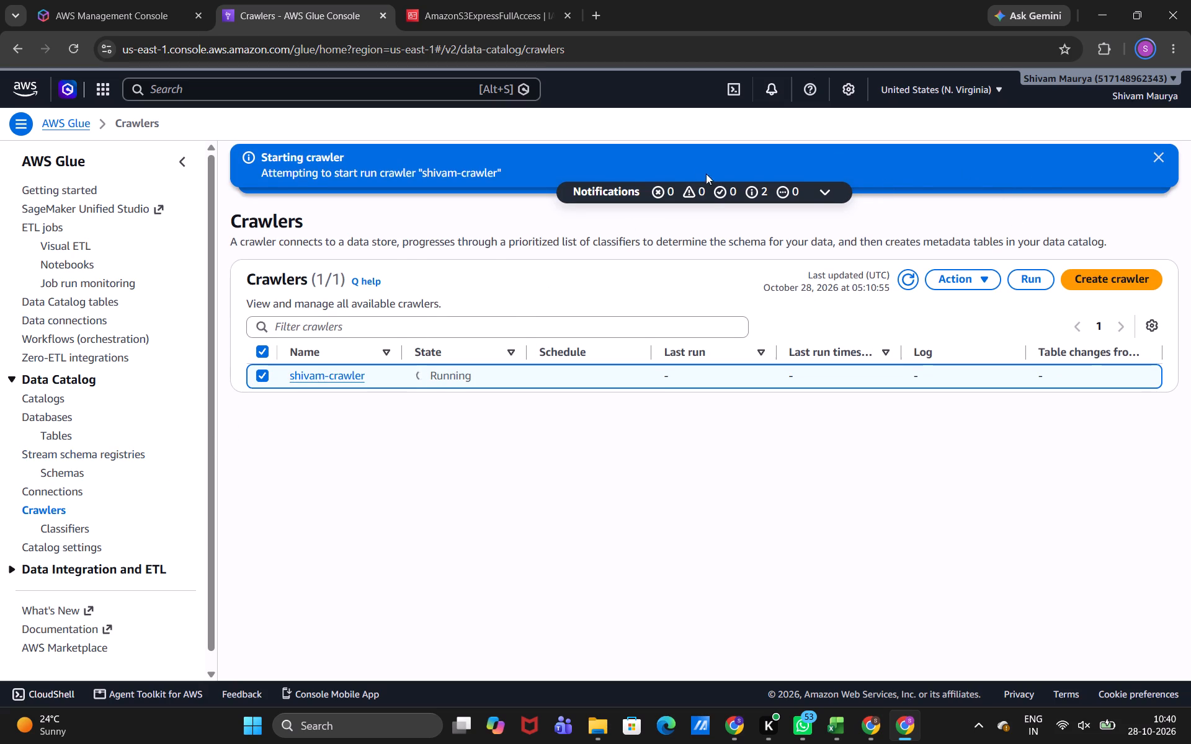
{"action": "left_click", "coordinate": [832, 186]}
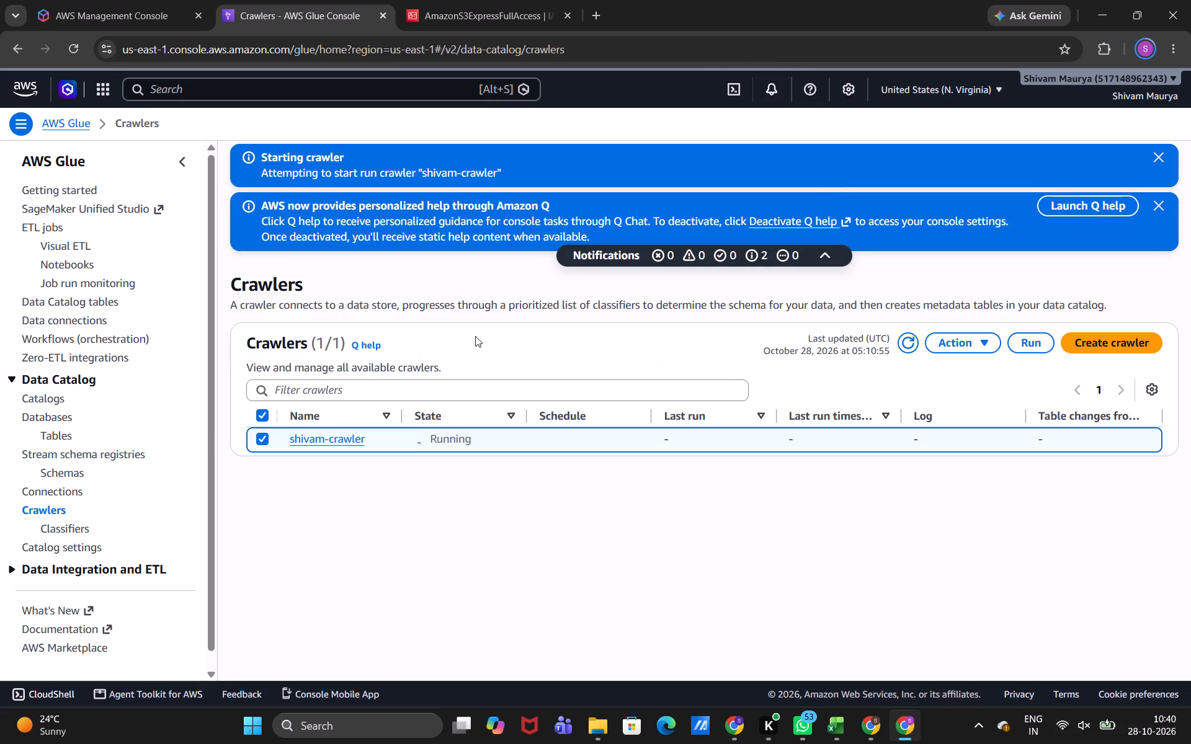
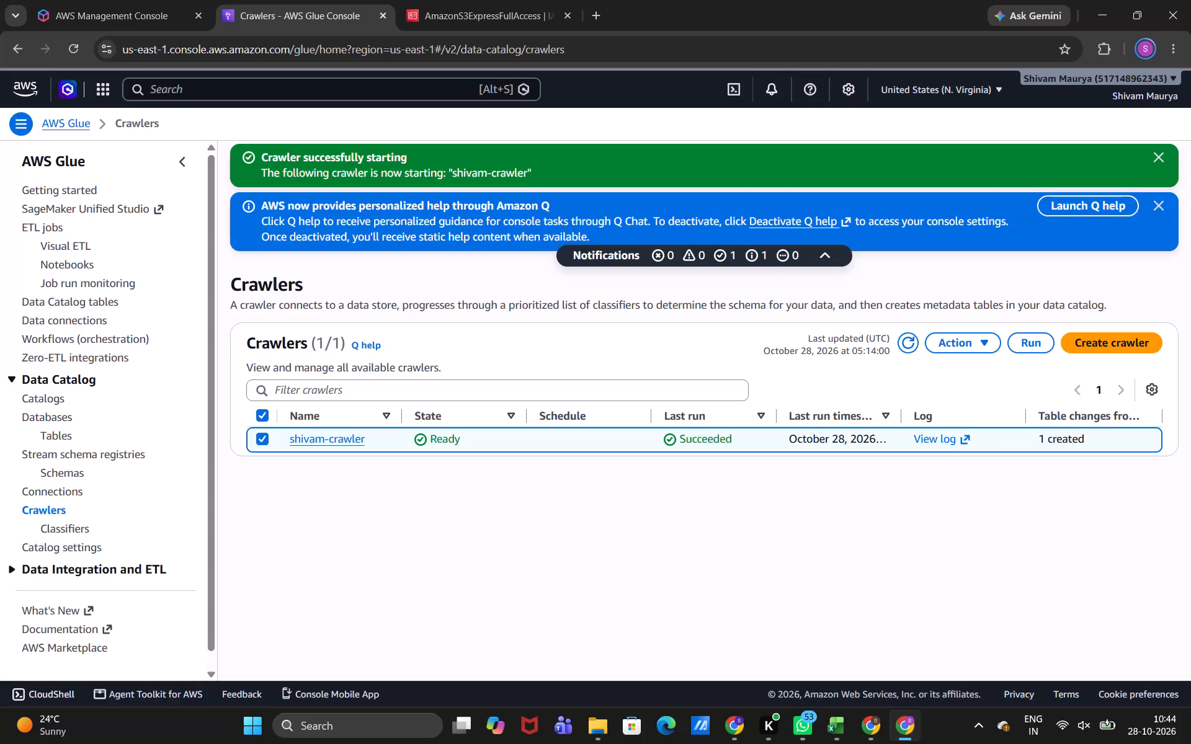
Open the Data Catalog tables list, reload the page, and list the tables of the student-glue-db database.
{"action": "left_click", "coordinate": [55, 433]}
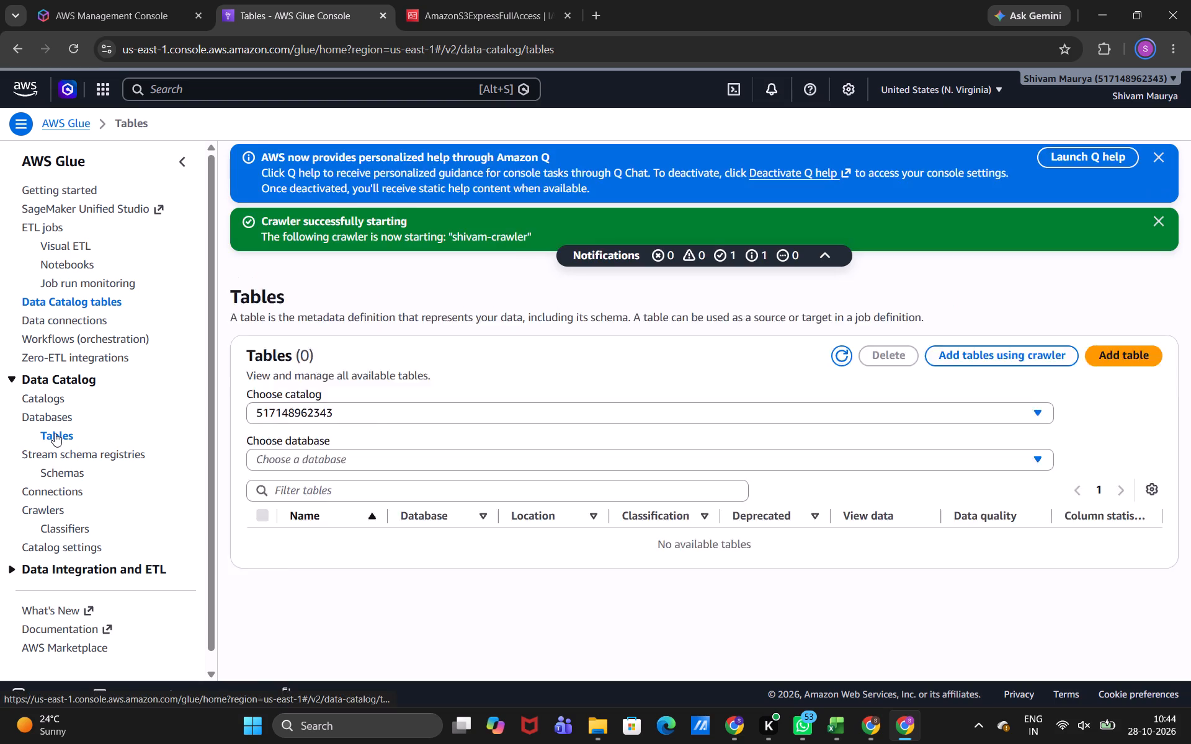
{"action": "scroll", "coordinate": [515, 409], "scroll_direction": "down", "scroll_amount": 1}
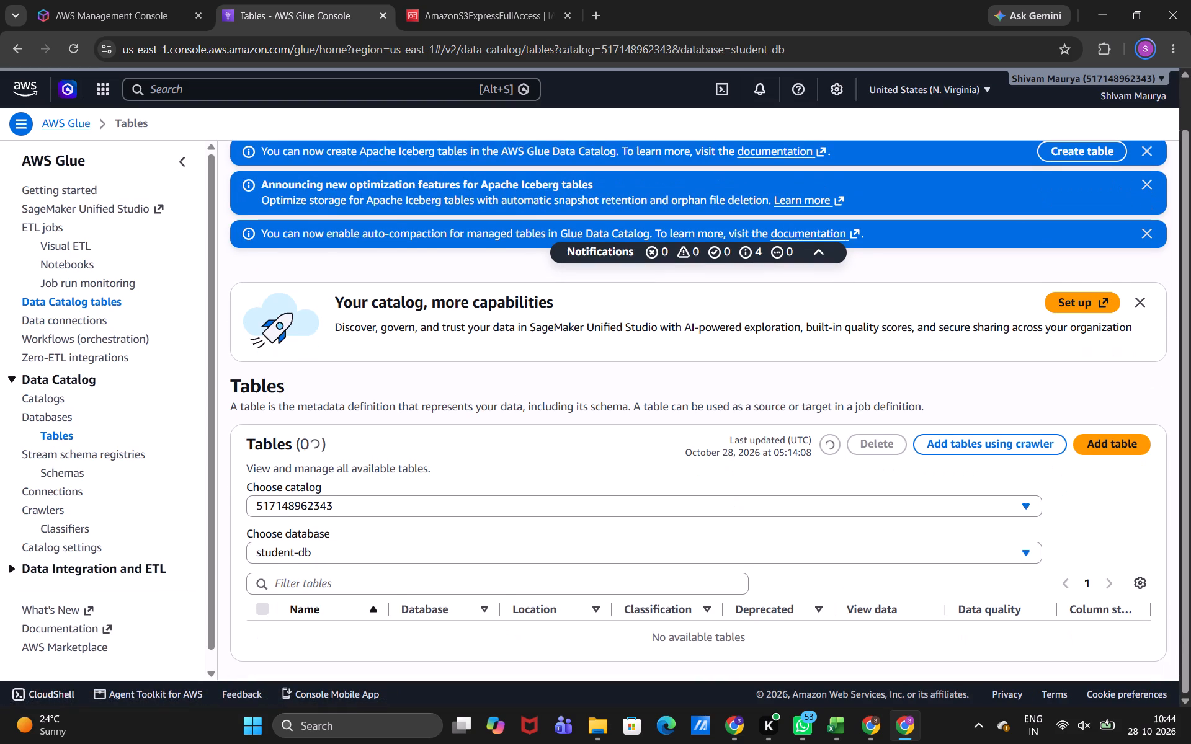
{"action": "scroll", "coordinate": [515, 409], "scroll_direction": "down", "scroll_amount": 1}
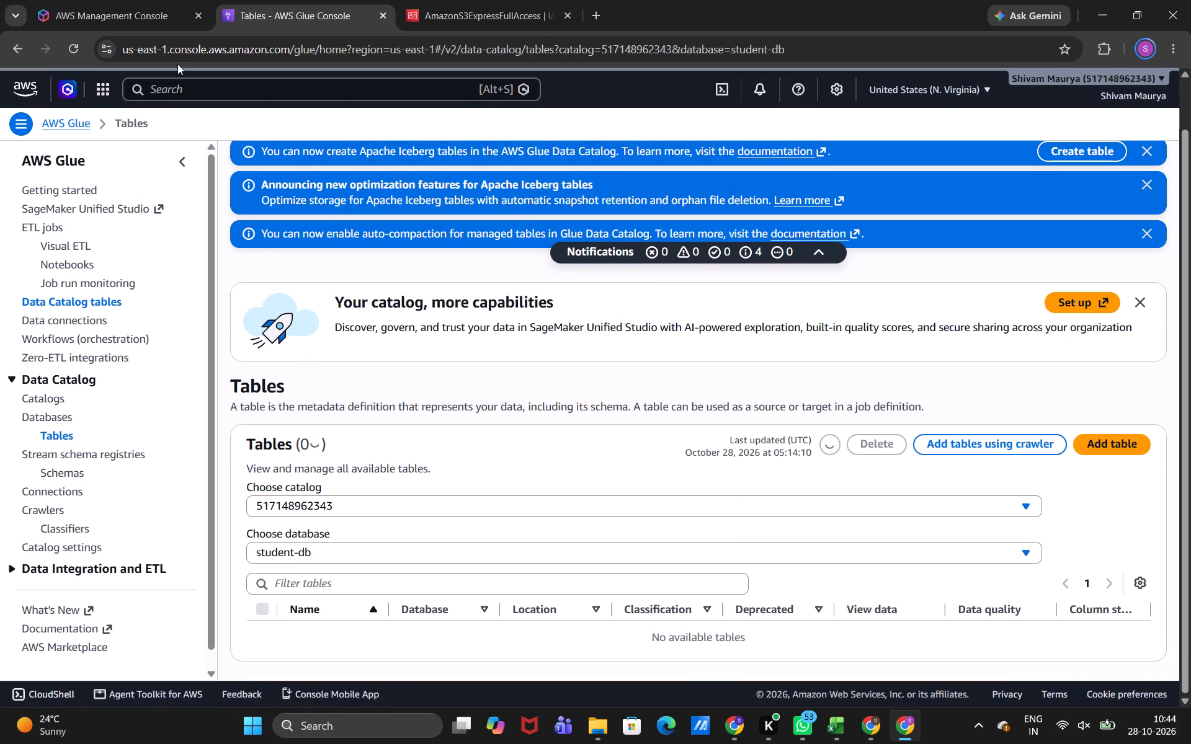
{"action": "left_click", "coordinate": [75, 44]}
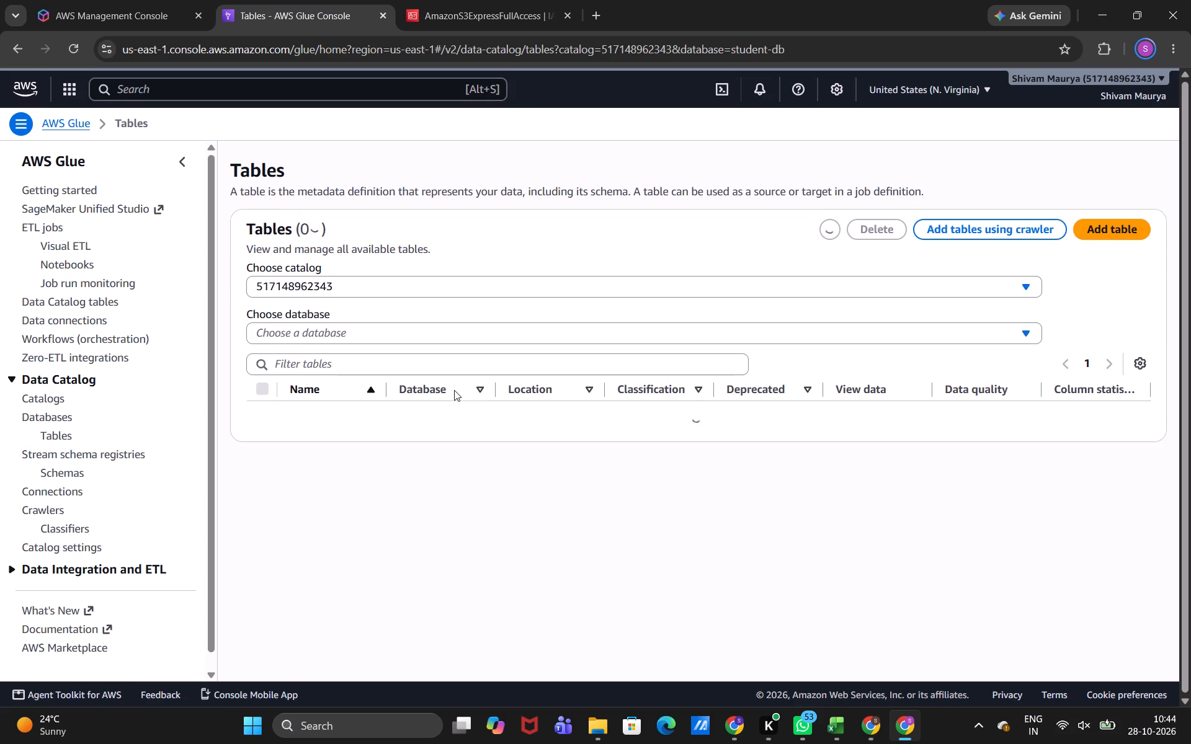
{"action": "left_click", "coordinate": [454, 390]}
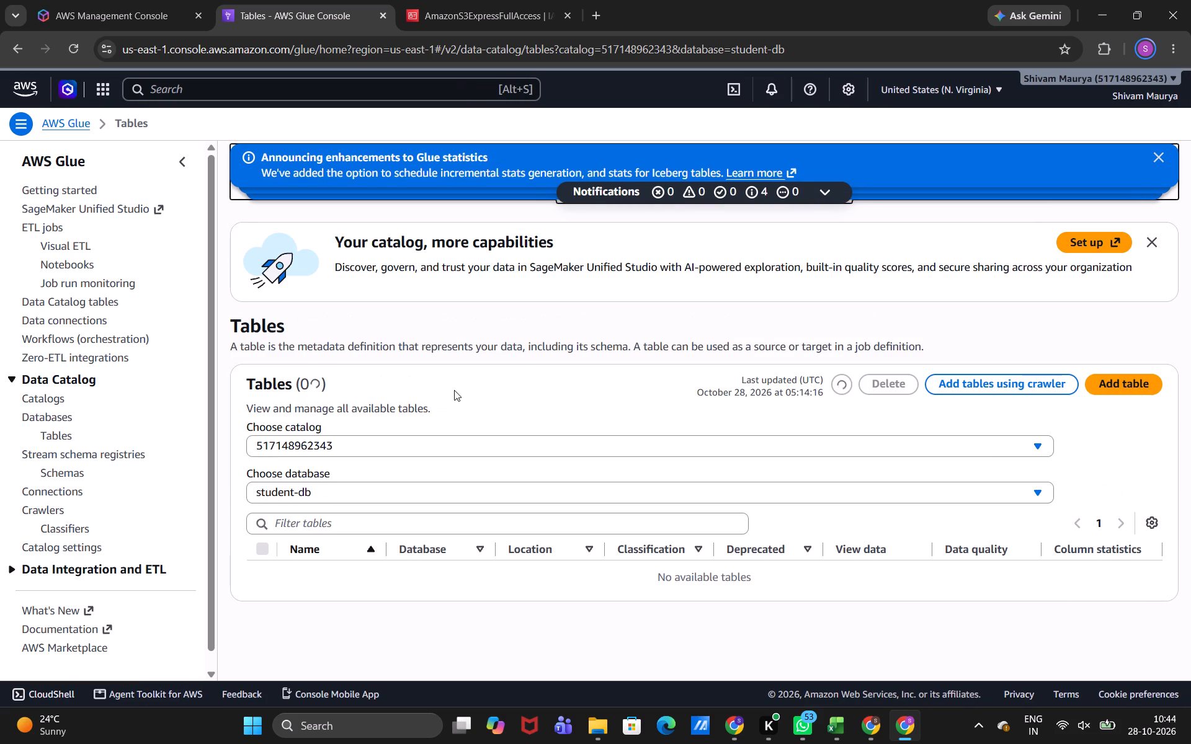
{"action": "scroll", "coordinate": [454, 390], "scroll_direction": "down", "scroll_amount": 1}
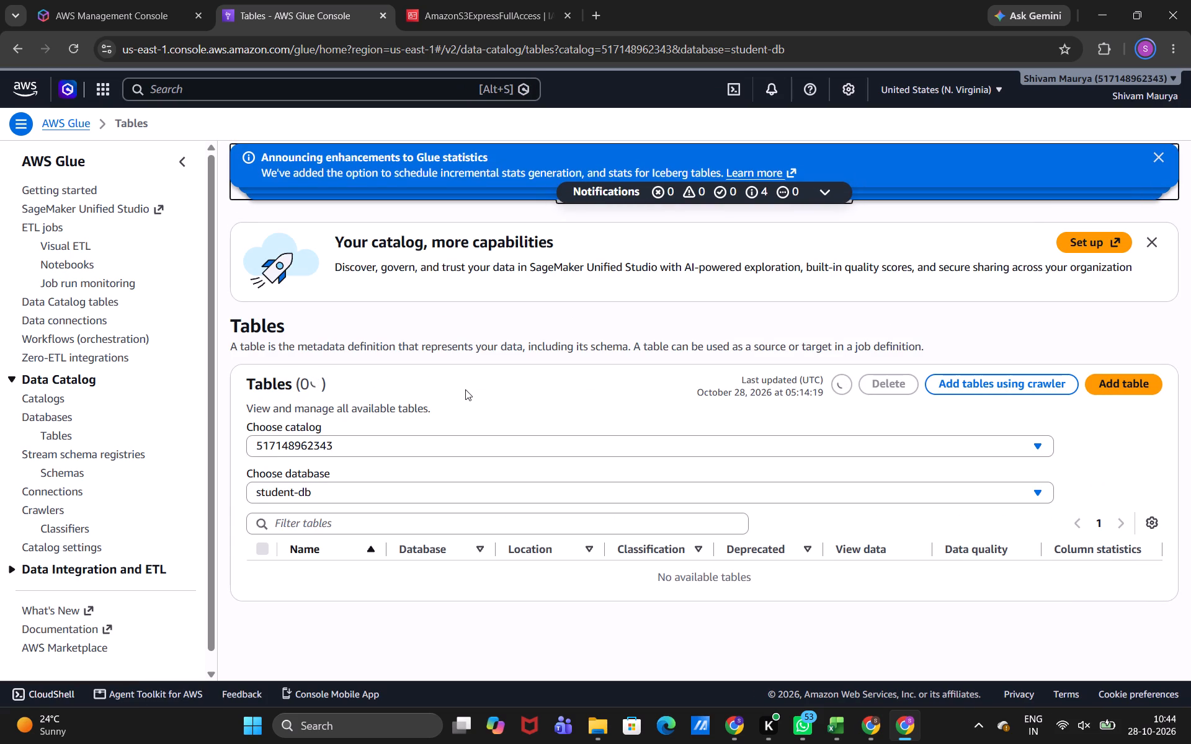
{"action": "scroll", "coordinate": [465, 389], "scroll_direction": "down", "scroll_amount": 1}
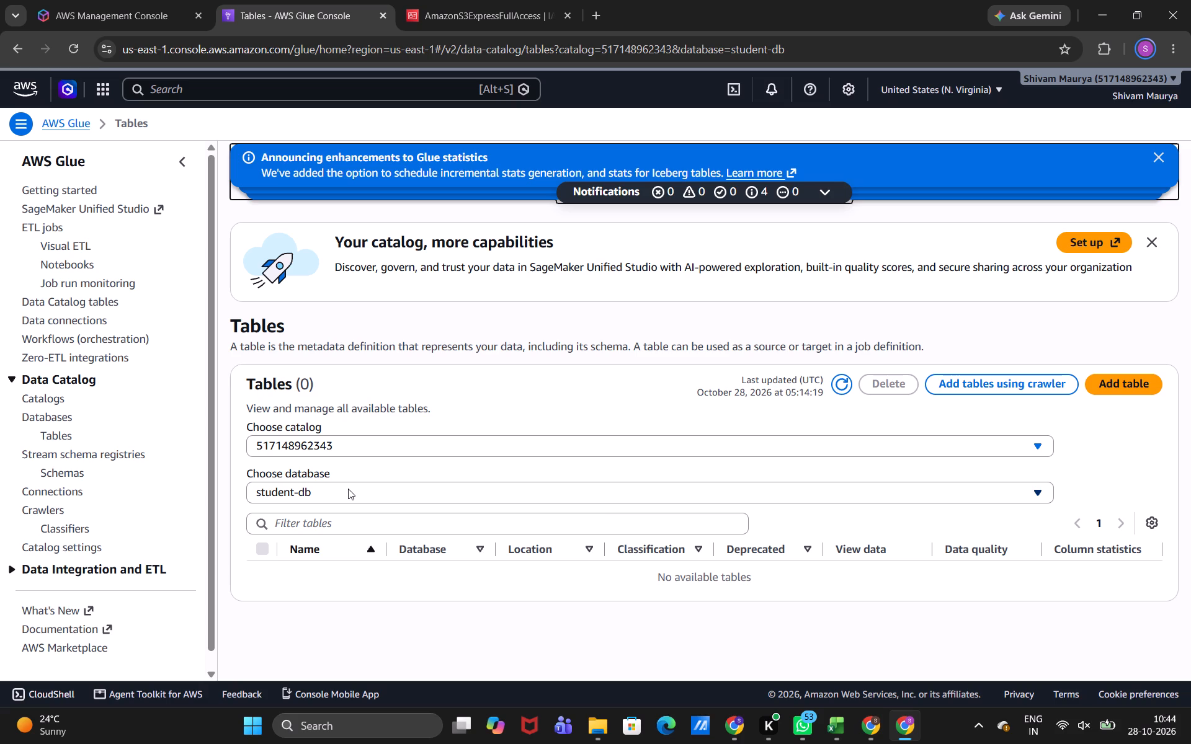
{"action": "left_click", "coordinate": [343, 491]}
{"action": "left_click", "coordinate": [336, 560]}
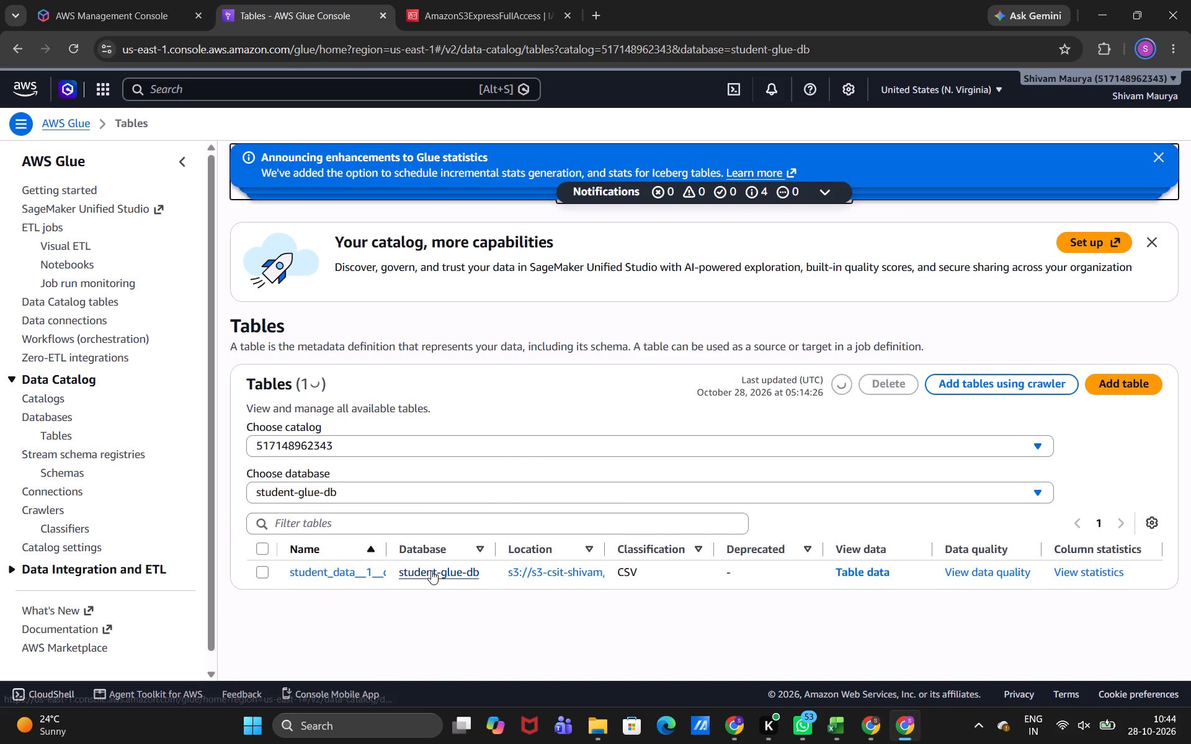
Open the data quality view of table student_data__1__csv, switch to its overview, and examine the table details and column schema.
{"action": "left_click", "coordinate": [1009, 567]}
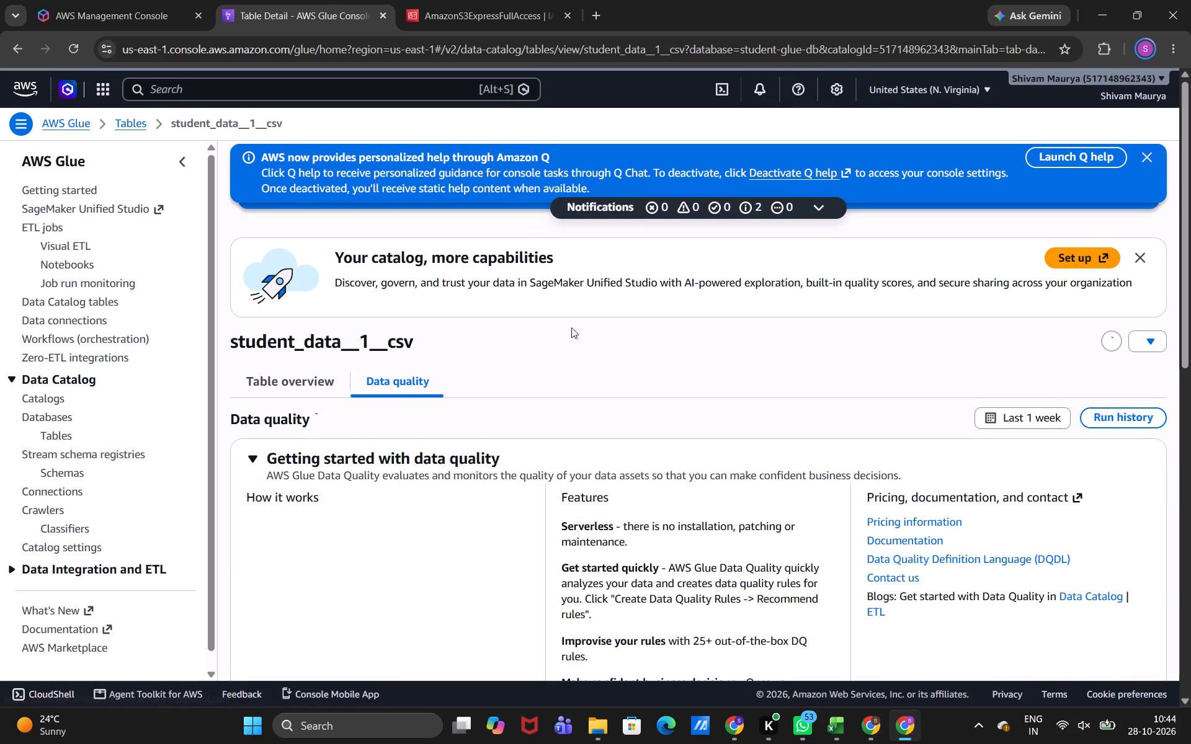
{"action": "left_click", "coordinate": [313, 384]}
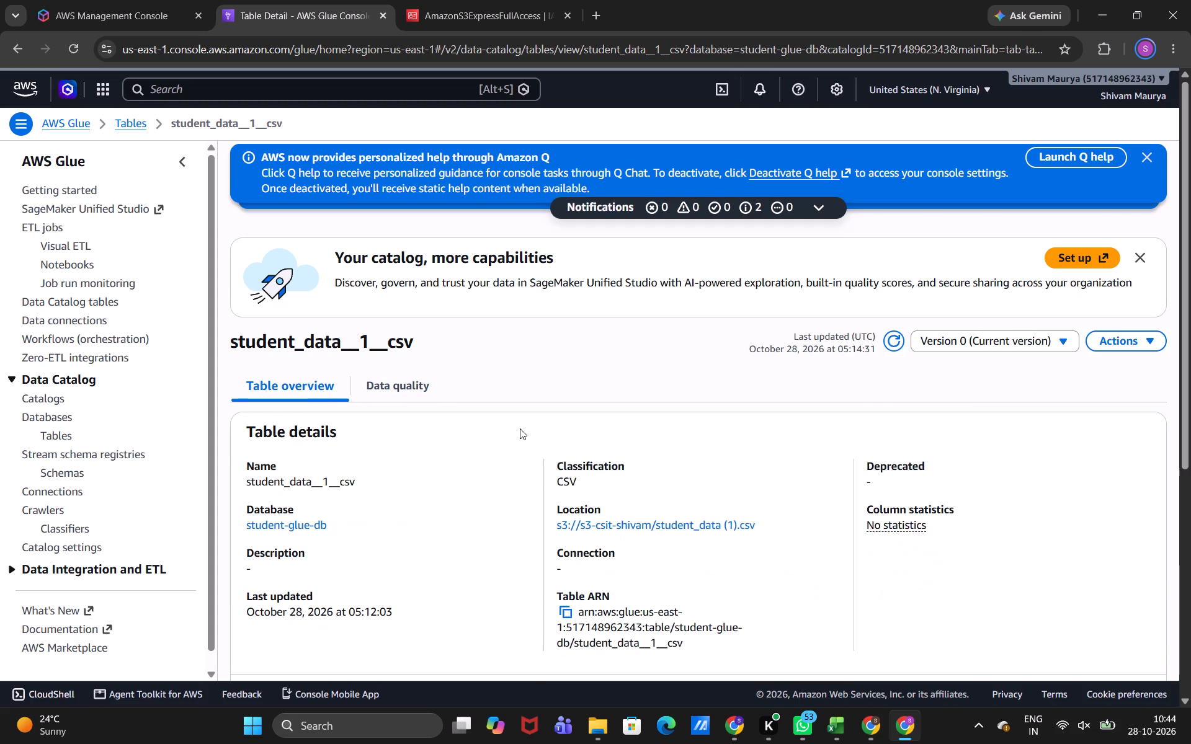
{"action": "scroll", "coordinate": [520, 428], "scroll_direction": "down", "scroll_amount": 3}
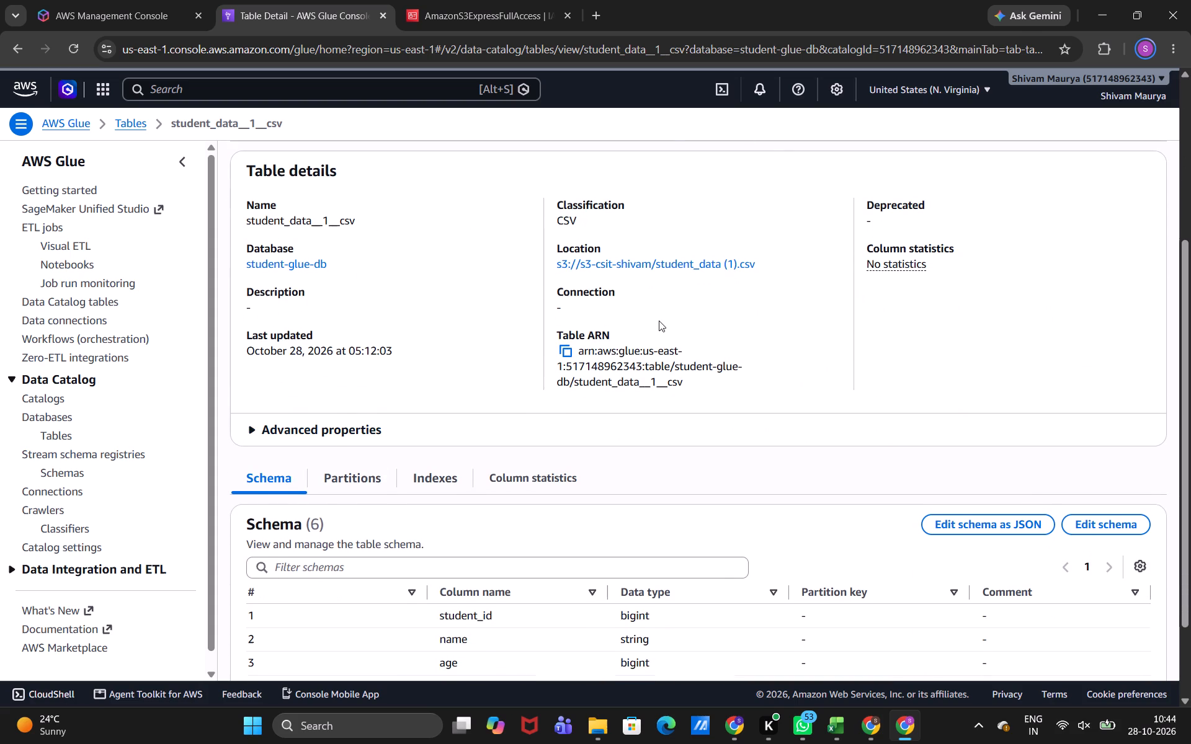
{"action": "scroll", "coordinate": [659, 321], "scroll_direction": "down", "scroll_amount": 3}
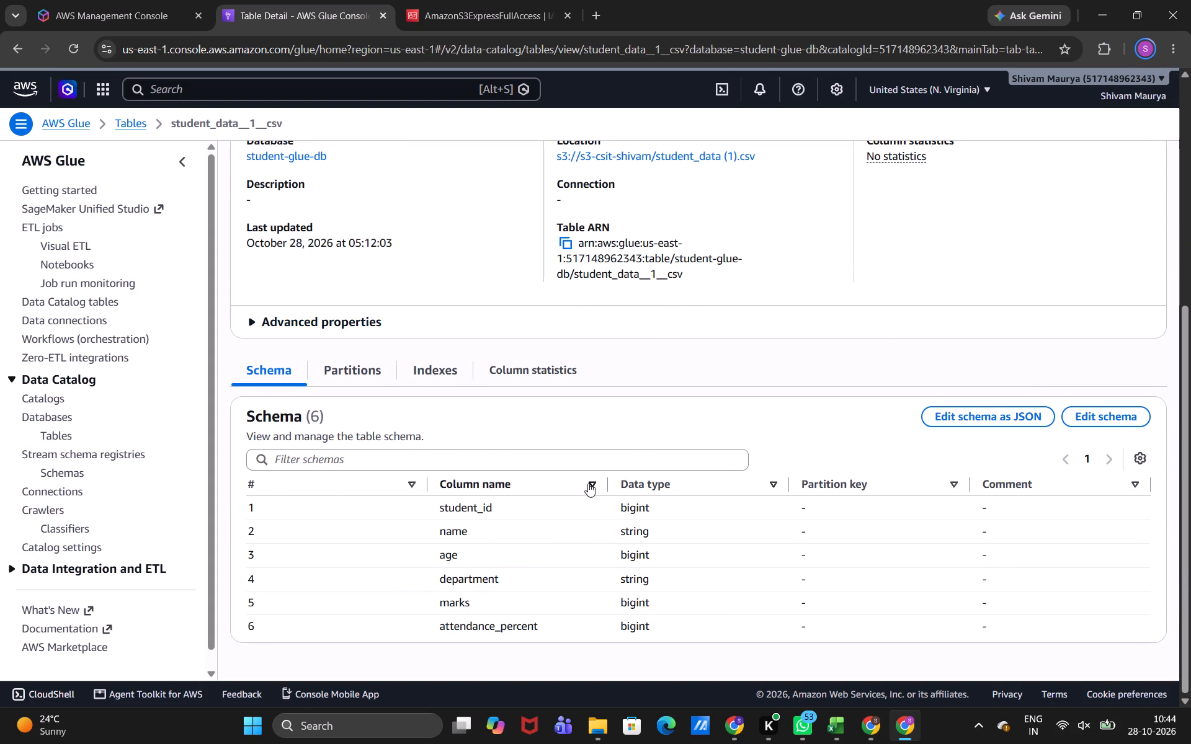
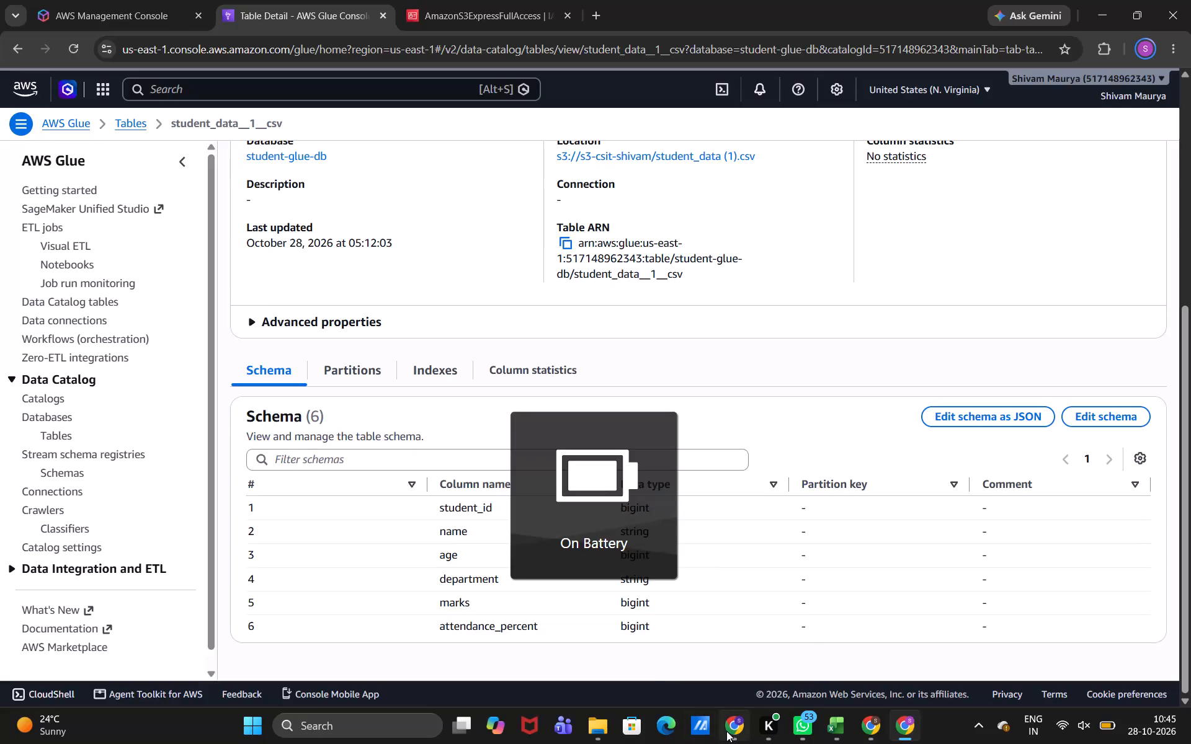
Switch to the other Chrome window and bring up the KIET University network login page.
{"action": "left_click", "coordinate": [726, 731]}
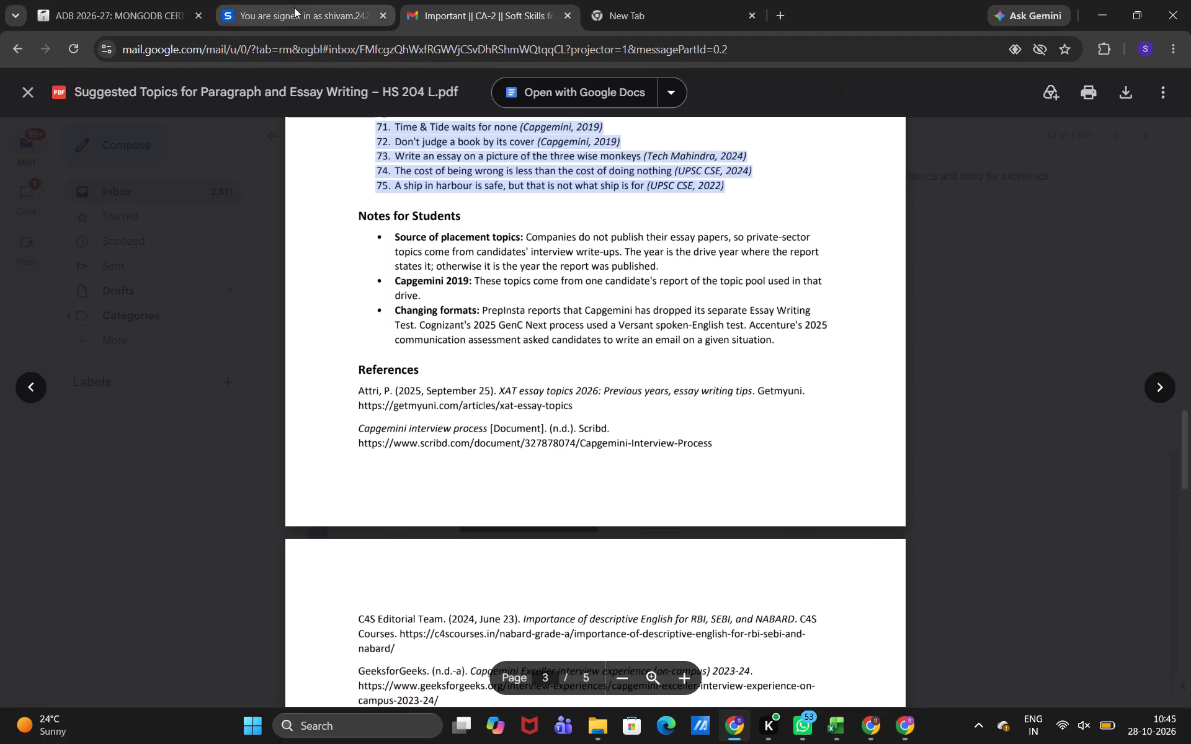
{"action": "left_click", "coordinate": [294, 7]}
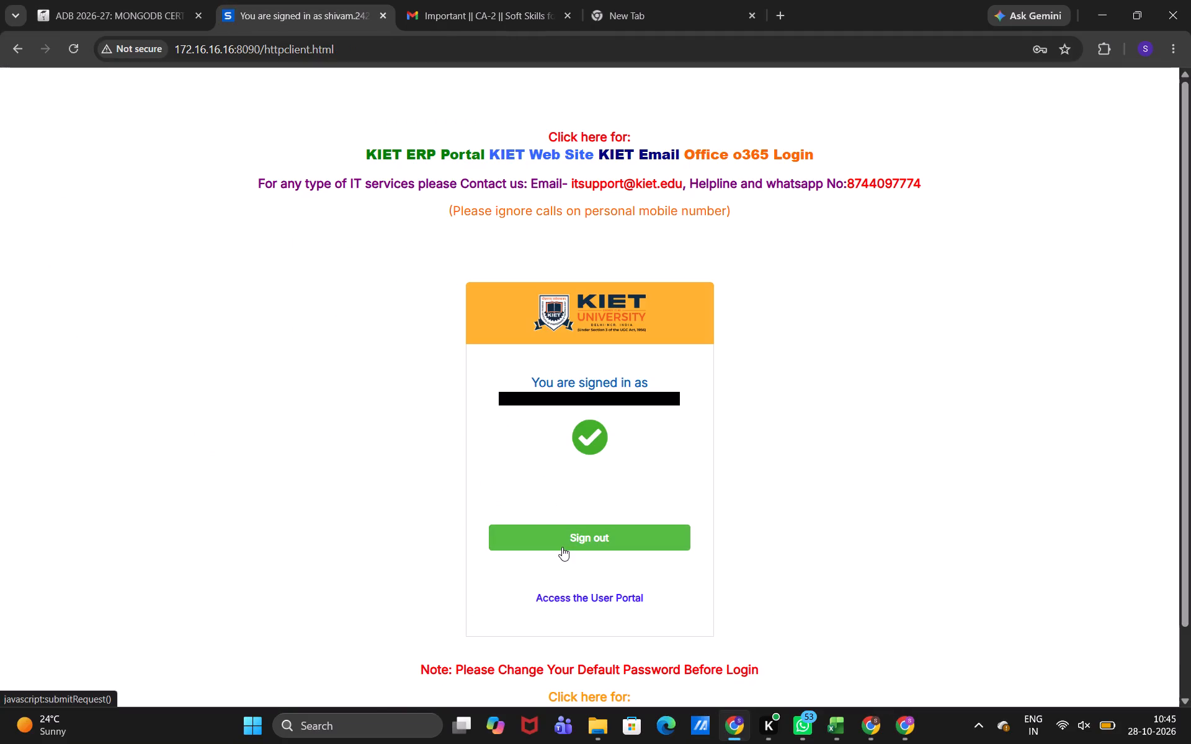